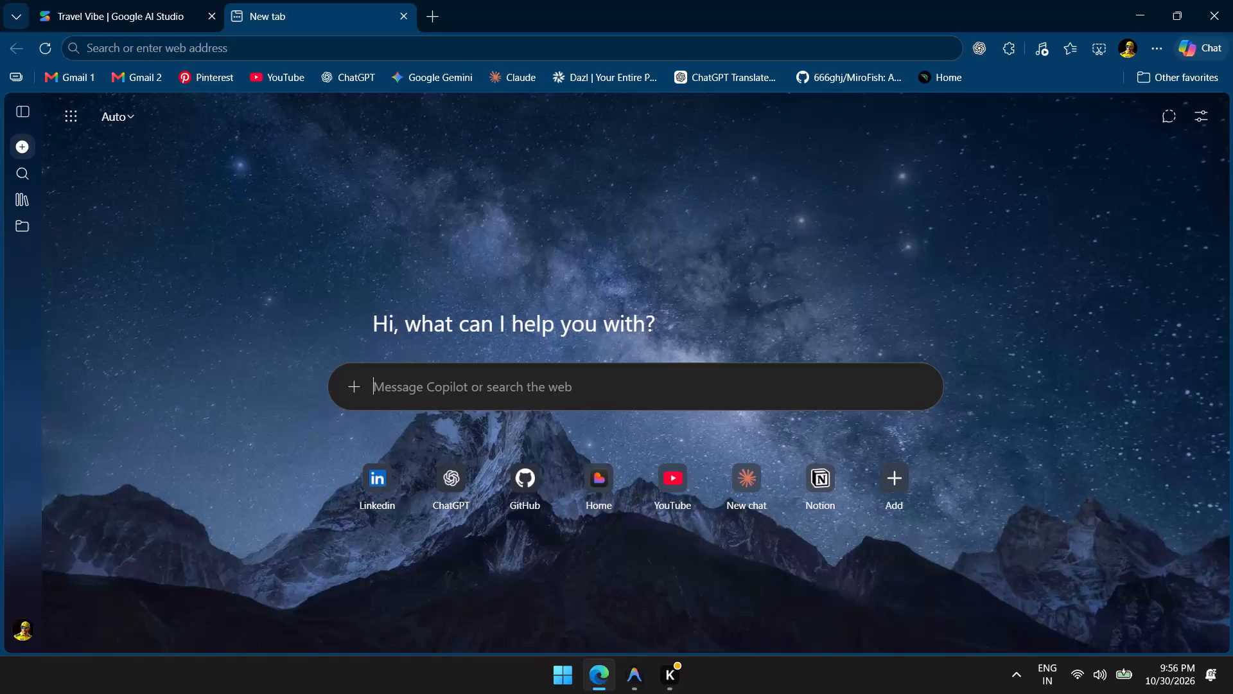
# Open the canva.com home page in the browser, with a spare new tab alongside it.
pyautogui.write('canva')
pyautogui.press('Return')
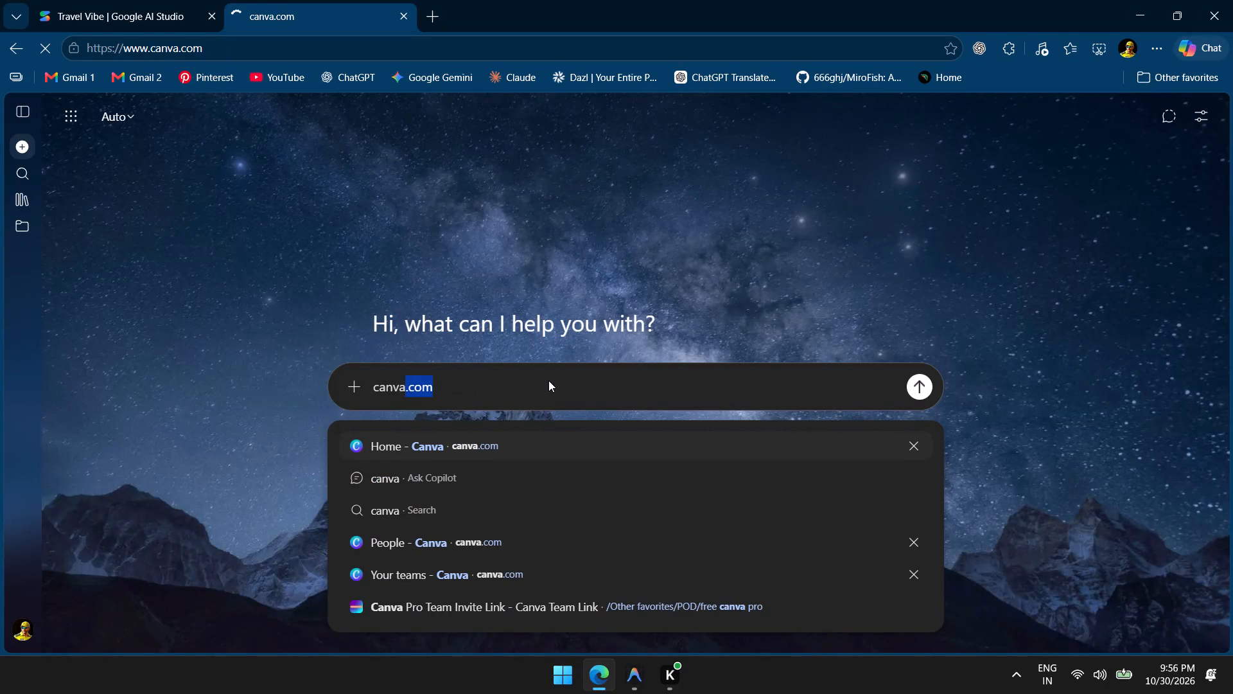
pyautogui.click(435, 13)
pyautogui.click(320, 4)
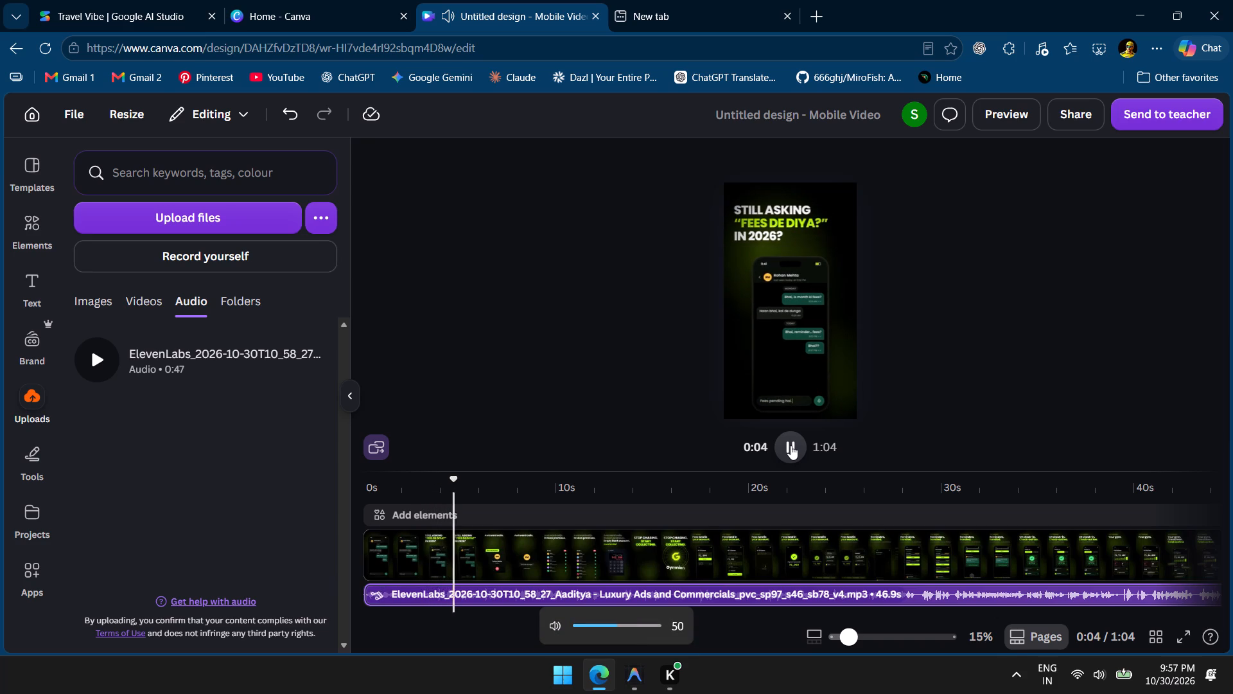
pyautogui.click(782, 299)
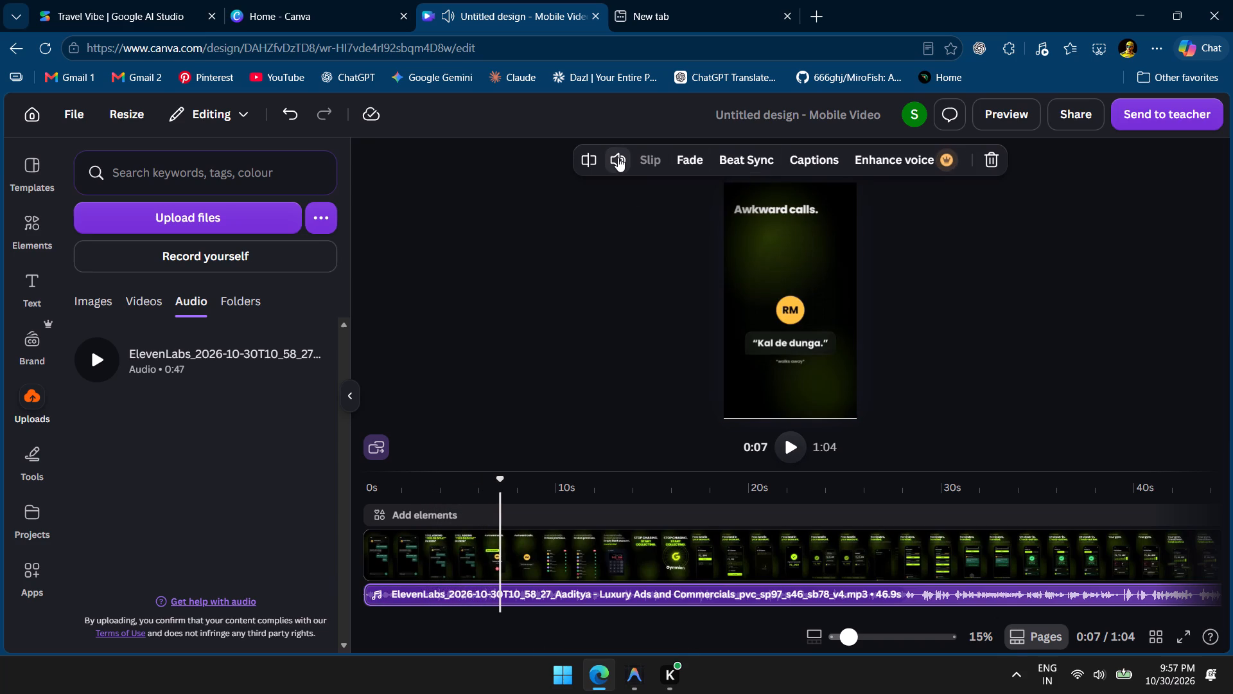
# Lower the video clip's own volume to slightly below 29, leaving the voiceover track's volume alone.
pyautogui.click(618, 157)
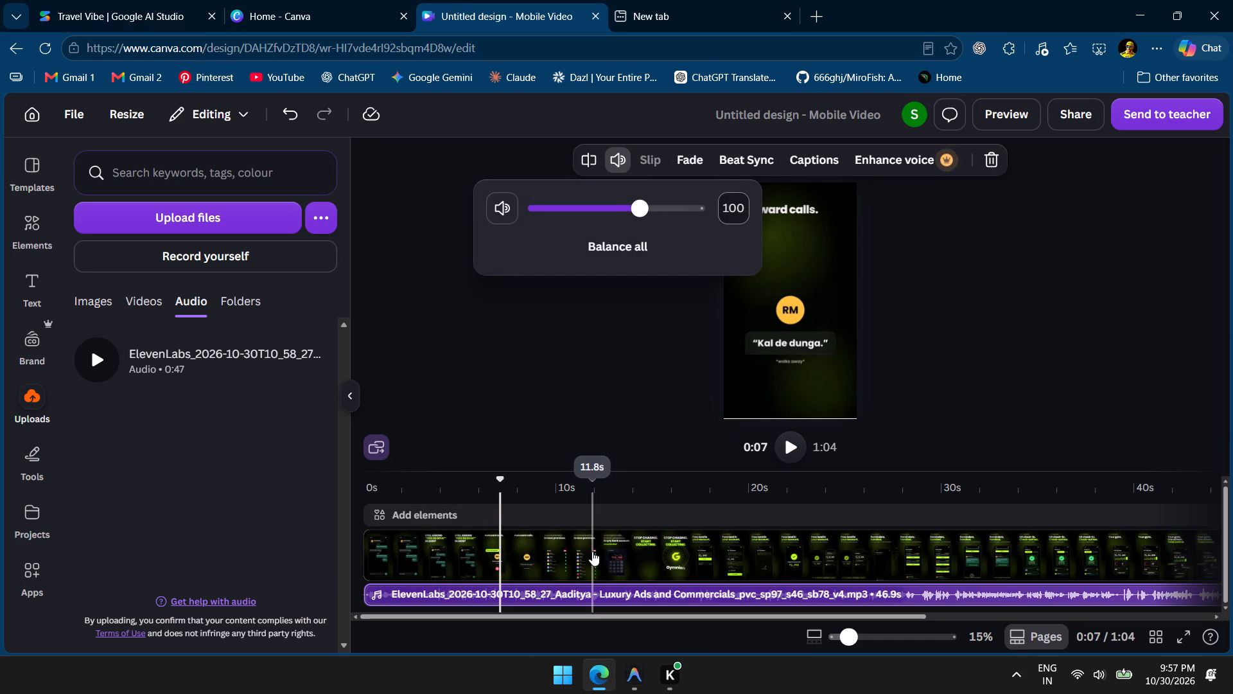
pyautogui.click(591, 554)
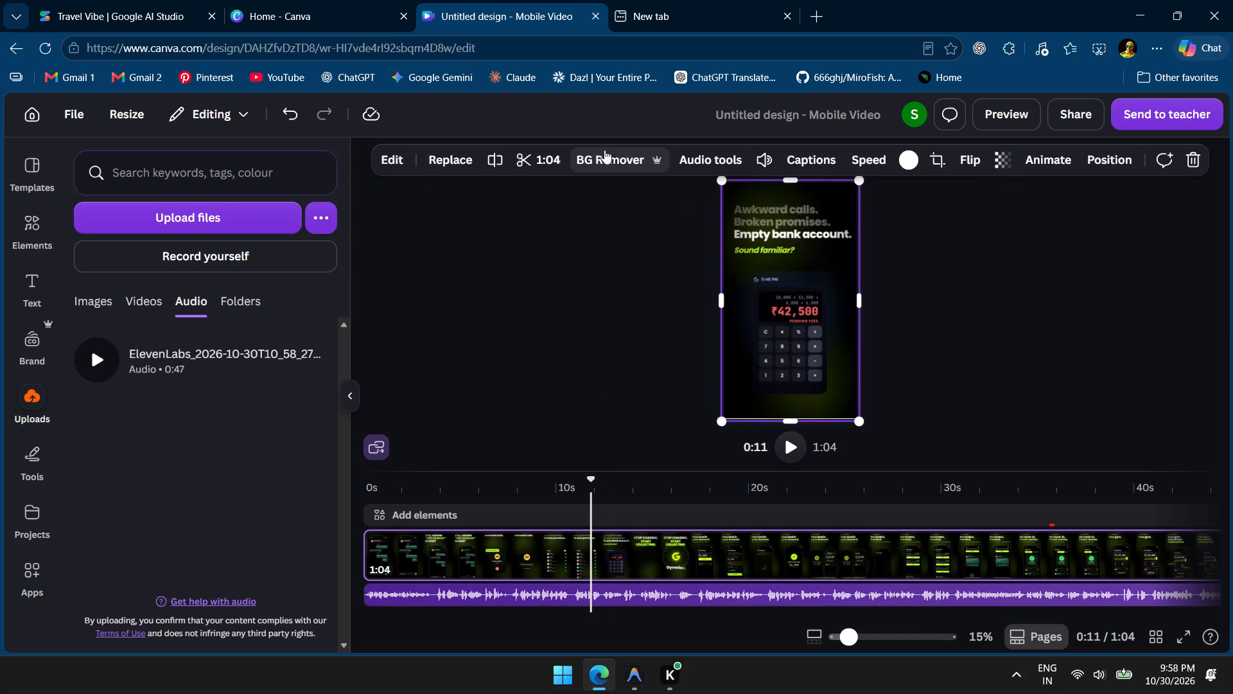
pyautogui.click(776, 163)
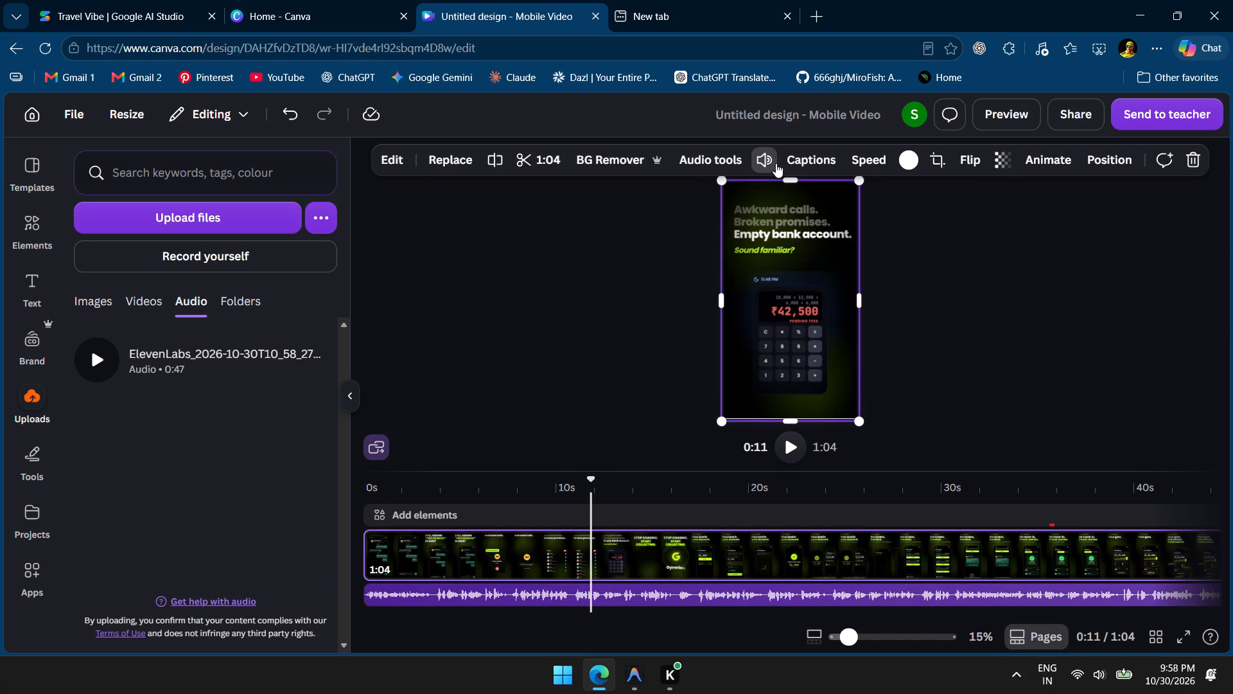
pyautogui.moveTo(826, 213); pyautogui.dragTo(746, 213)
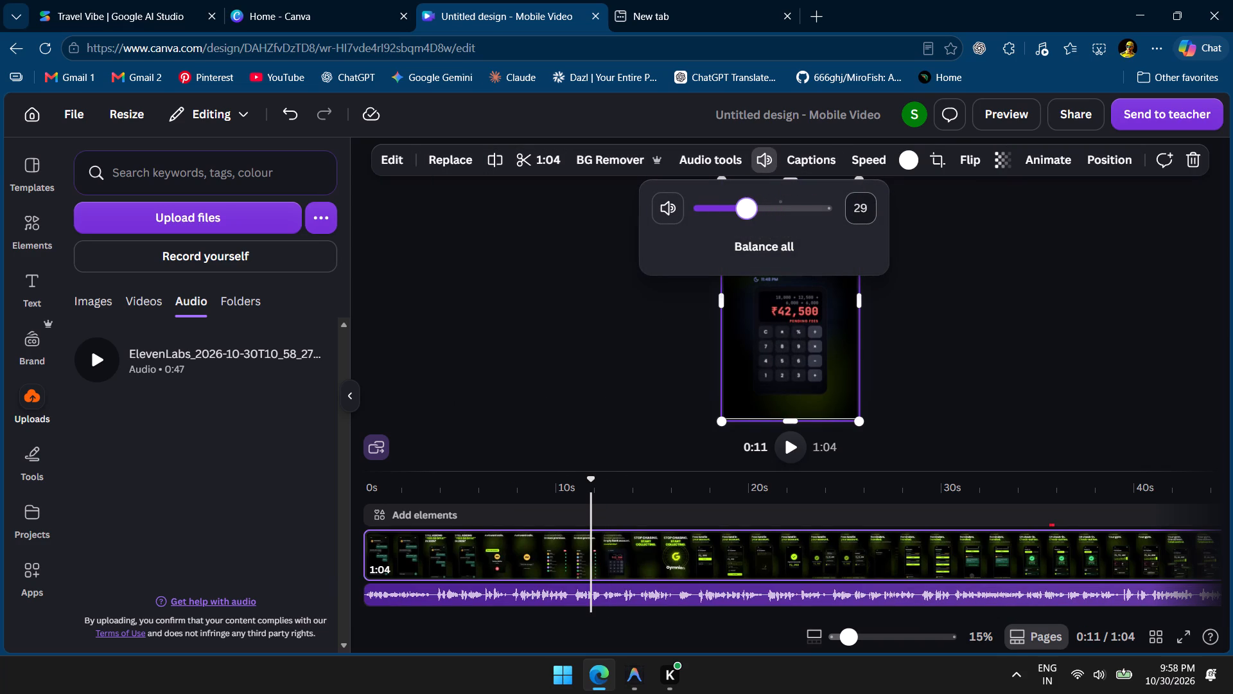
pyautogui.moveTo(746, 213); pyautogui.dragTo(741, 213)
# Play the video from 0:11 to check the balance between the clip's sound and the voiceover.
pyautogui.click(796, 438)
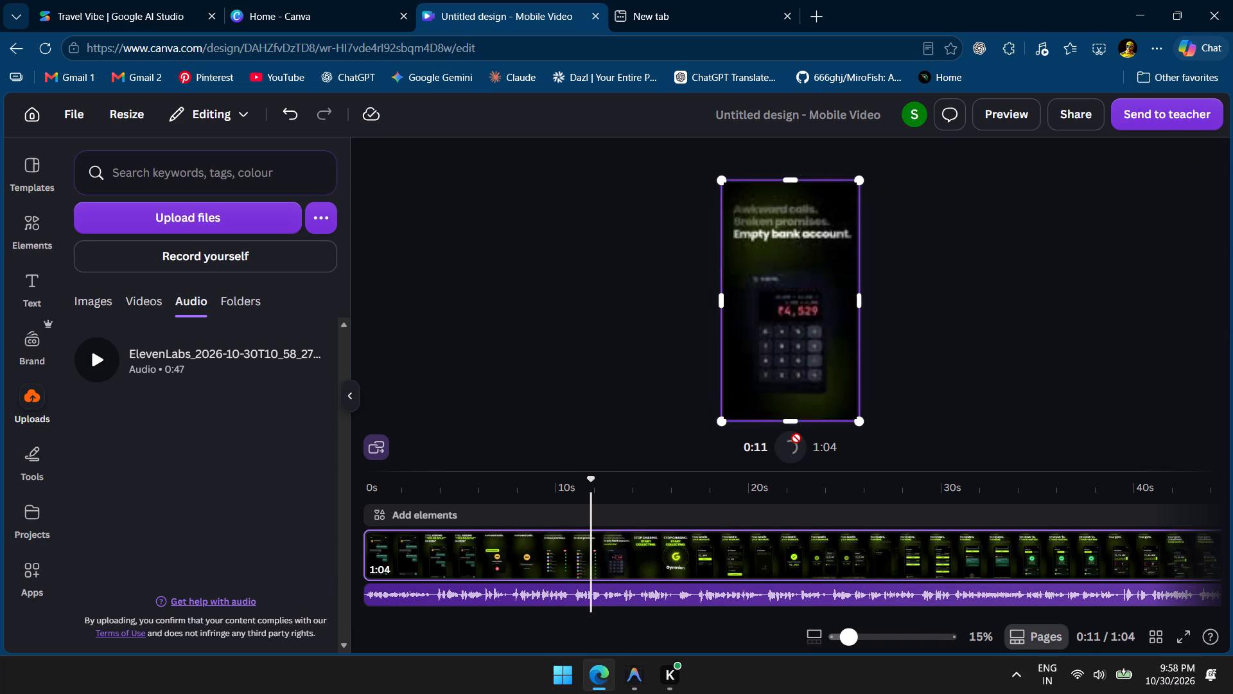
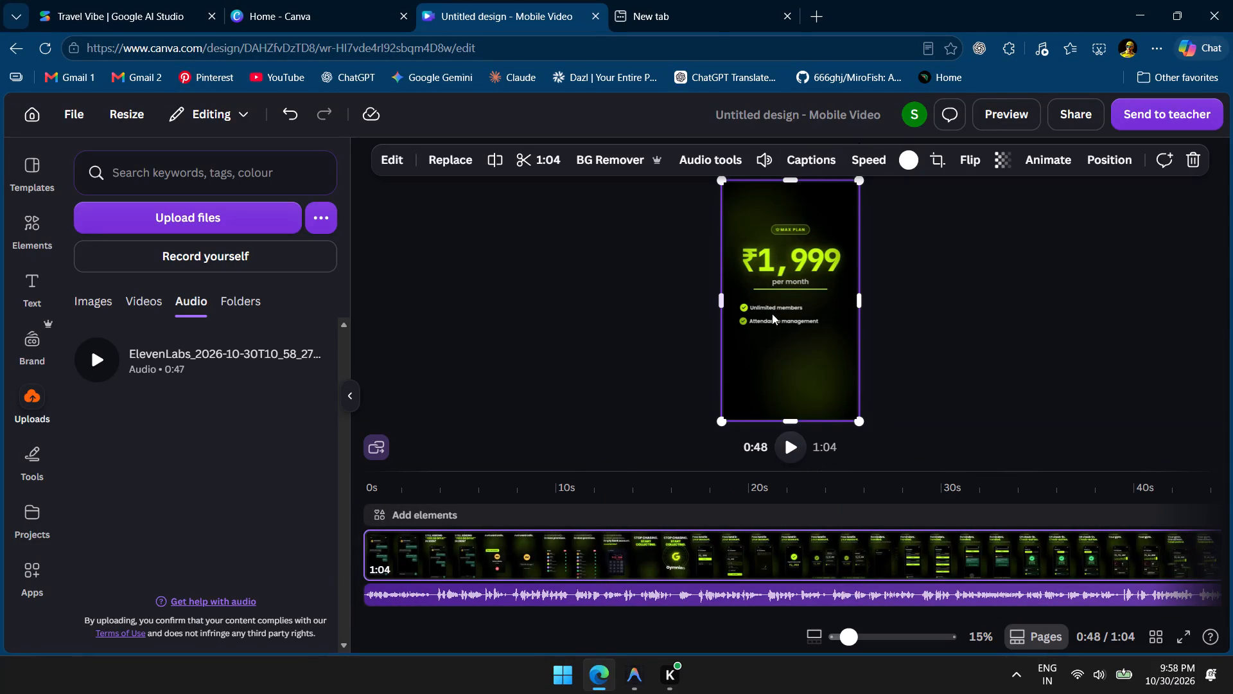
# Switch from the Canva design to the already open, empty New tab page in the browser.
pyautogui.click(713, 1)
pyautogui.click(599, 181)
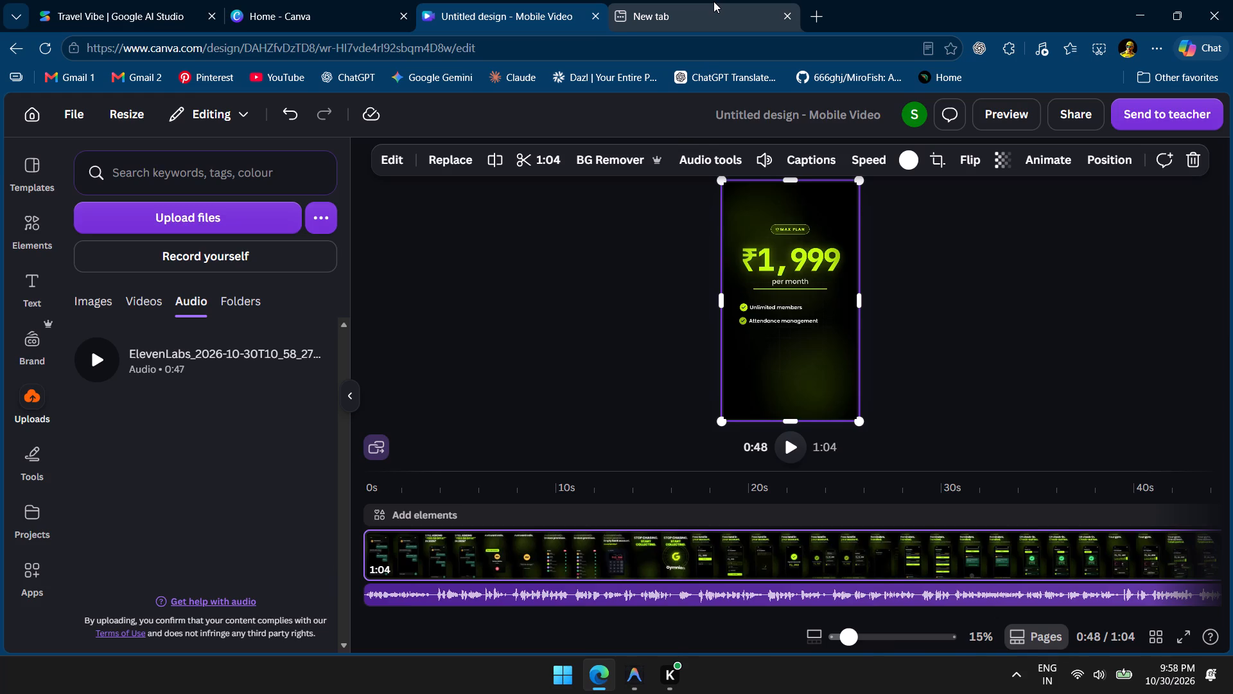
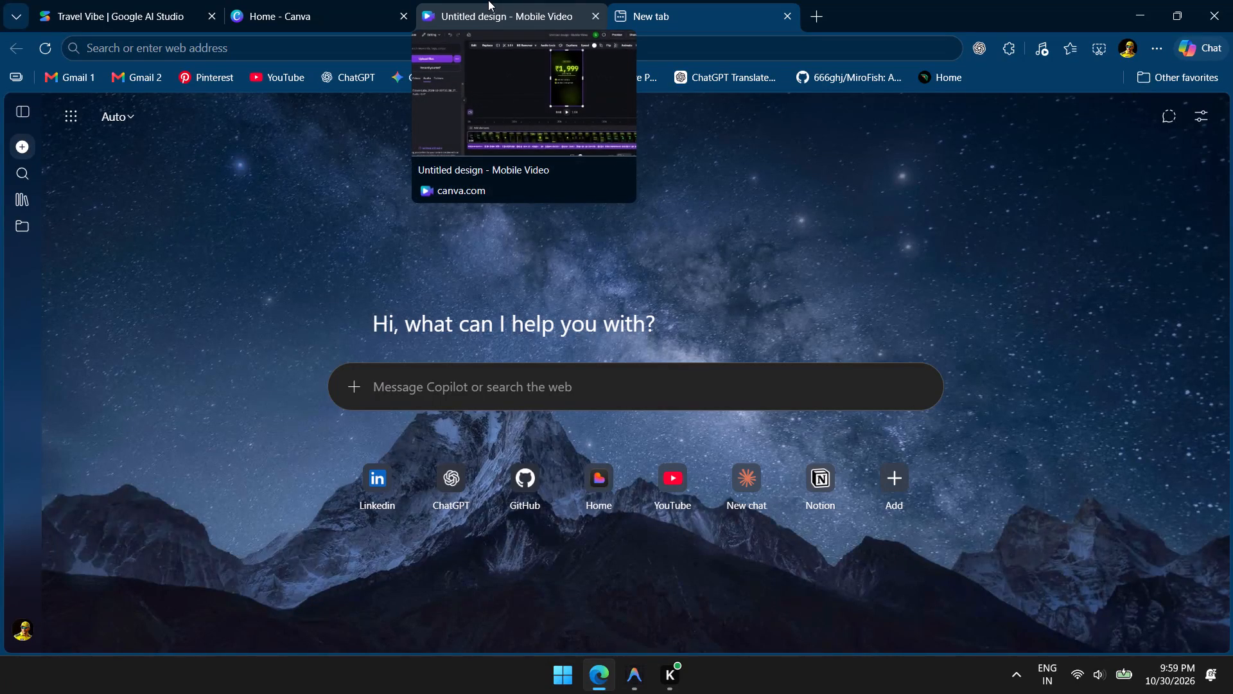
# Switch from the empty browser page back to the open "Untitled design - Mobile Video" in Canva.
pyautogui.click(488, 0)
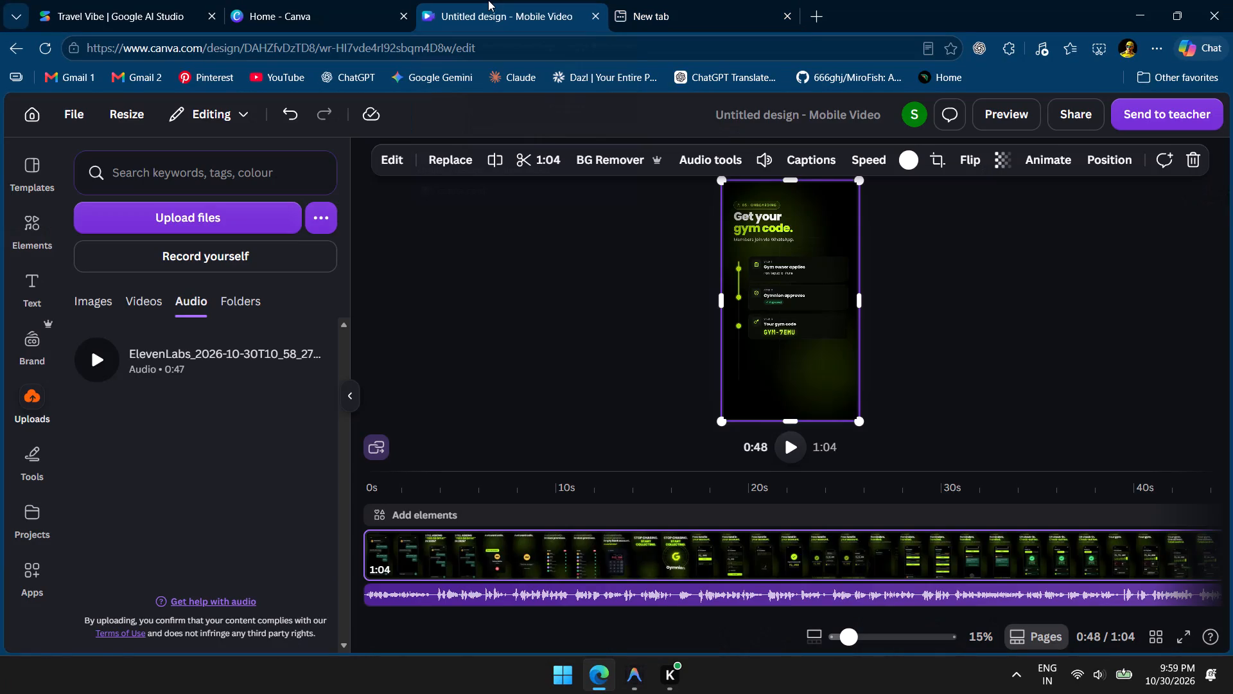
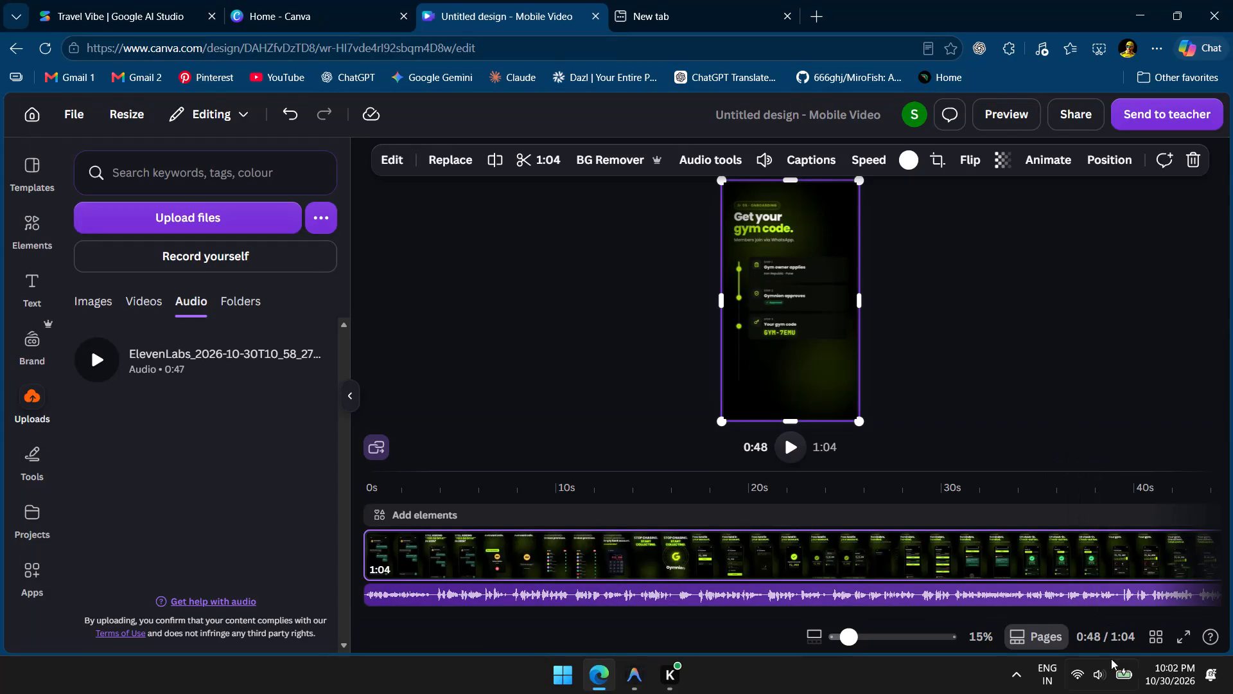
# Switch off Bluetooth in the Windows quick settings and return to the design.
pyautogui.click(1107, 672)
pyautogui.click(1058, 374)
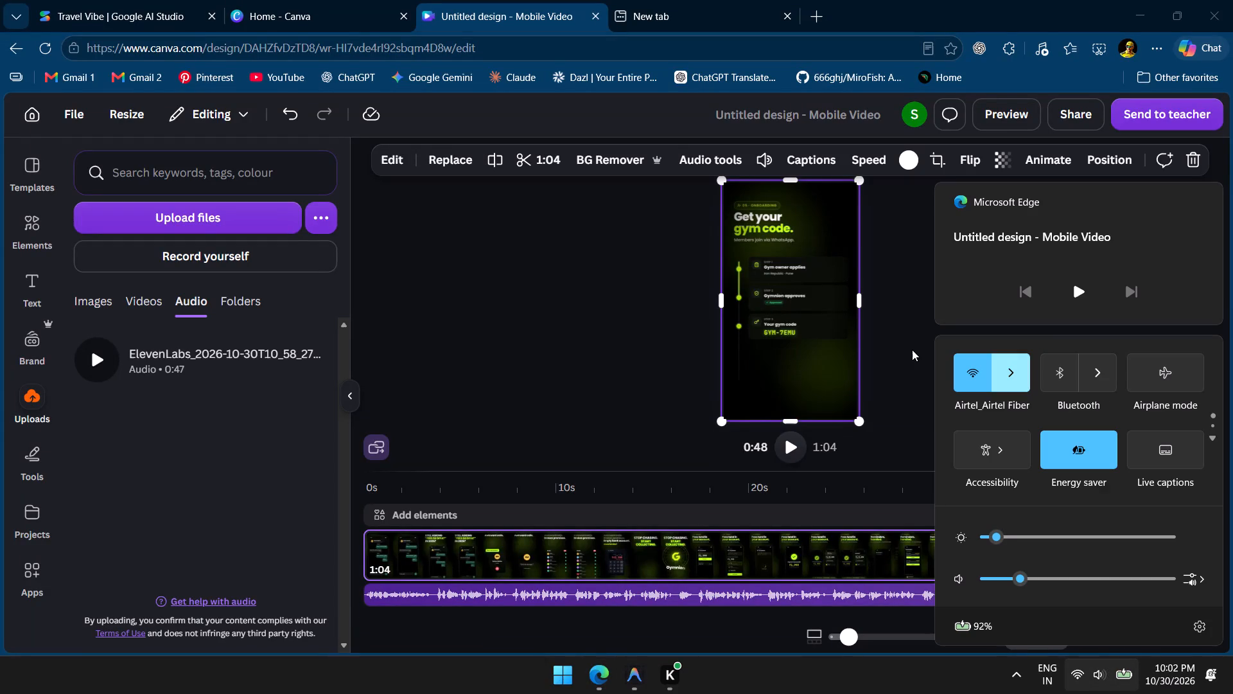
pyautogui.click(910, 348)
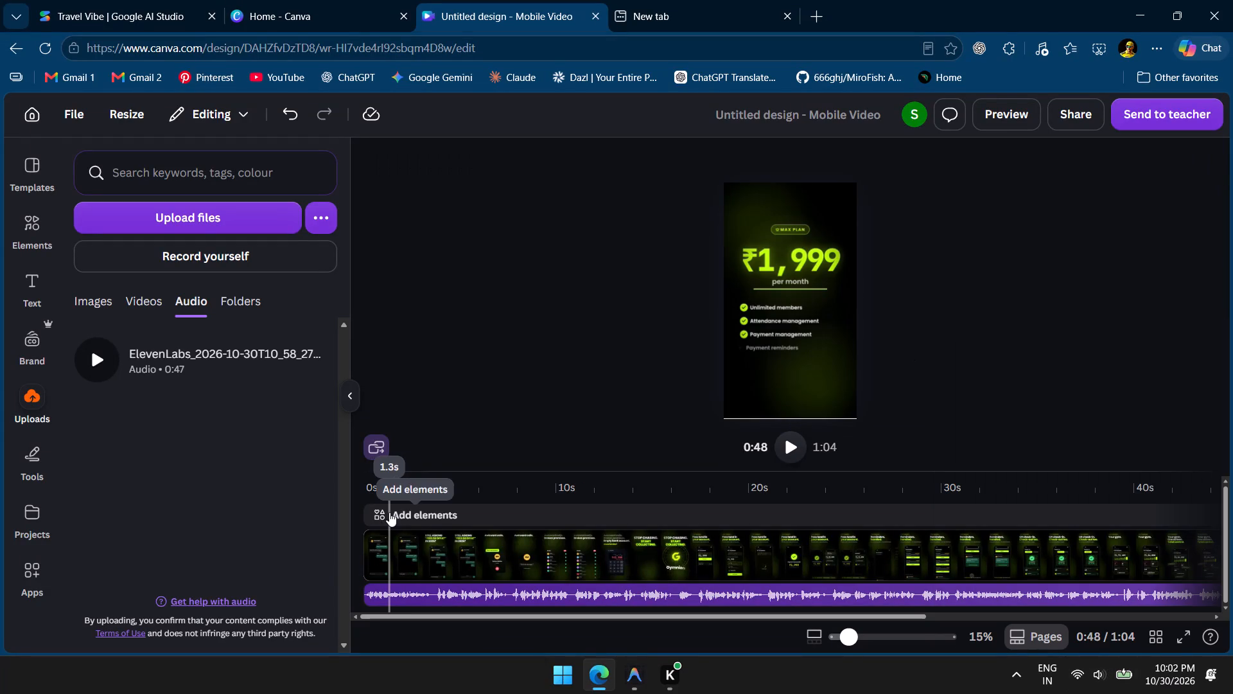
# Play the opening seconds of the video from the start to check how the voiceover lines up with the scenes.
pyautogui.click(389, 512)
pyautogui.click(494, 485)
pyautogui.moveTo(494, 485); pyautogui.dragTo(353, 483)
pyautogui.press('space')
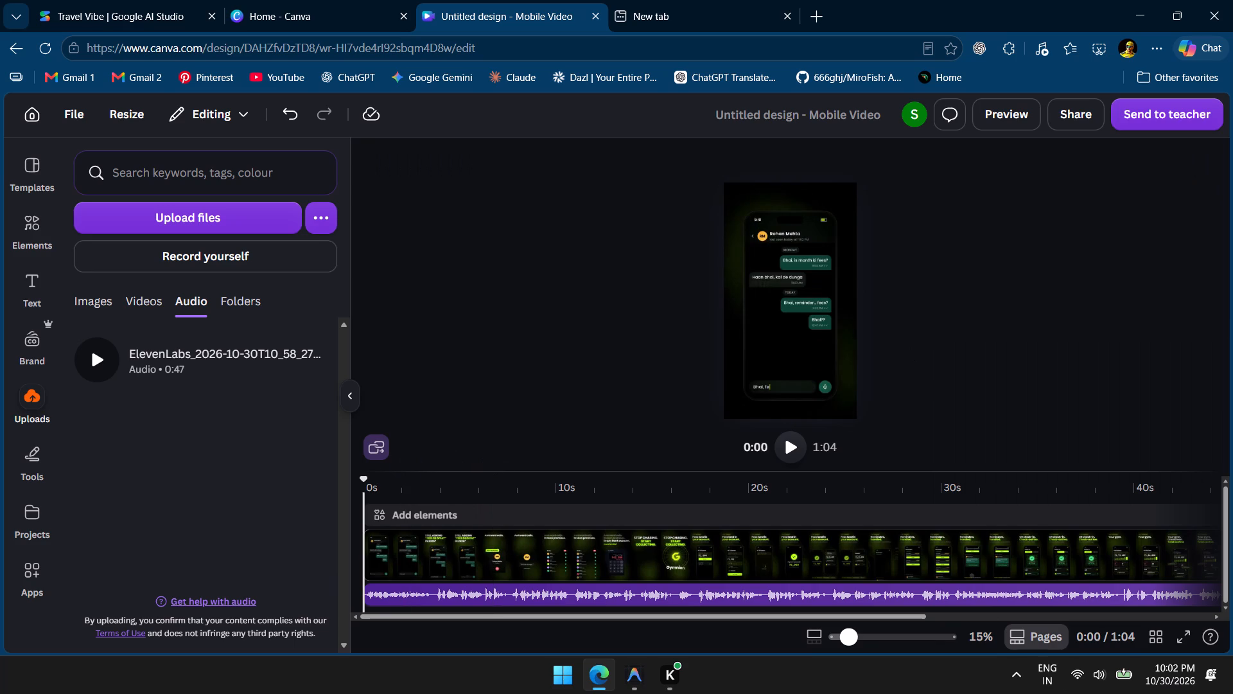
pyautogui.click(796, 454)
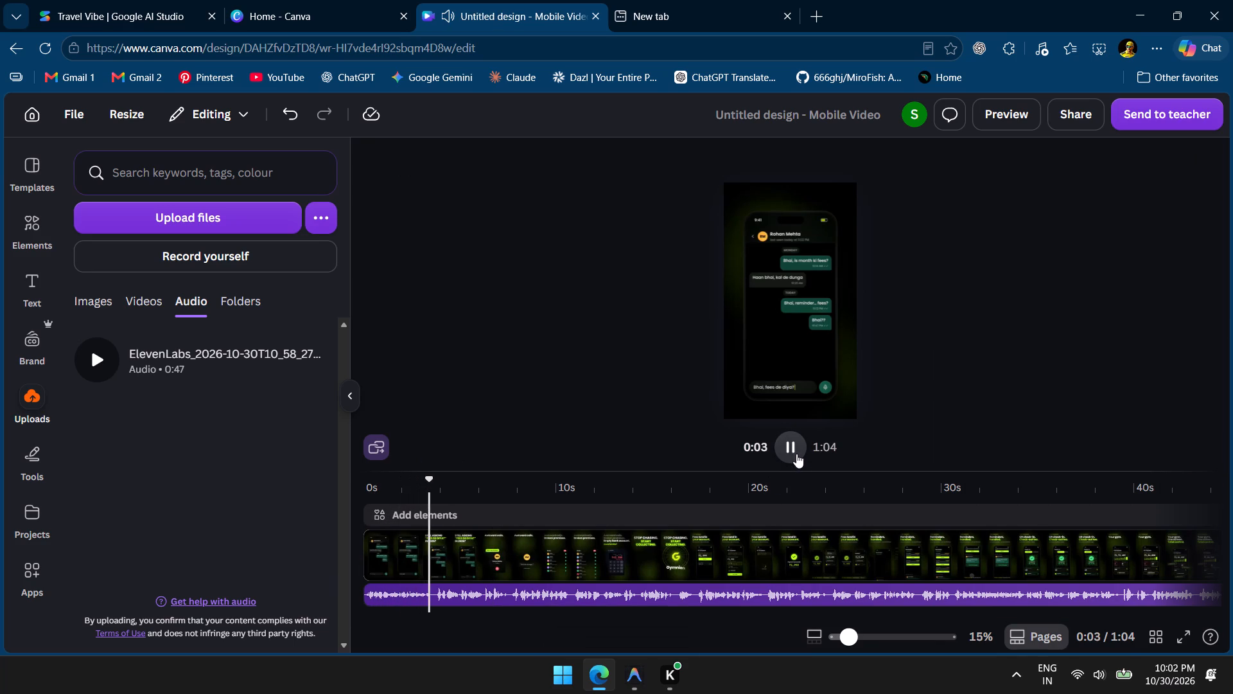
pyautogui.click(796, 454)
pyautogui.click(796, 454)
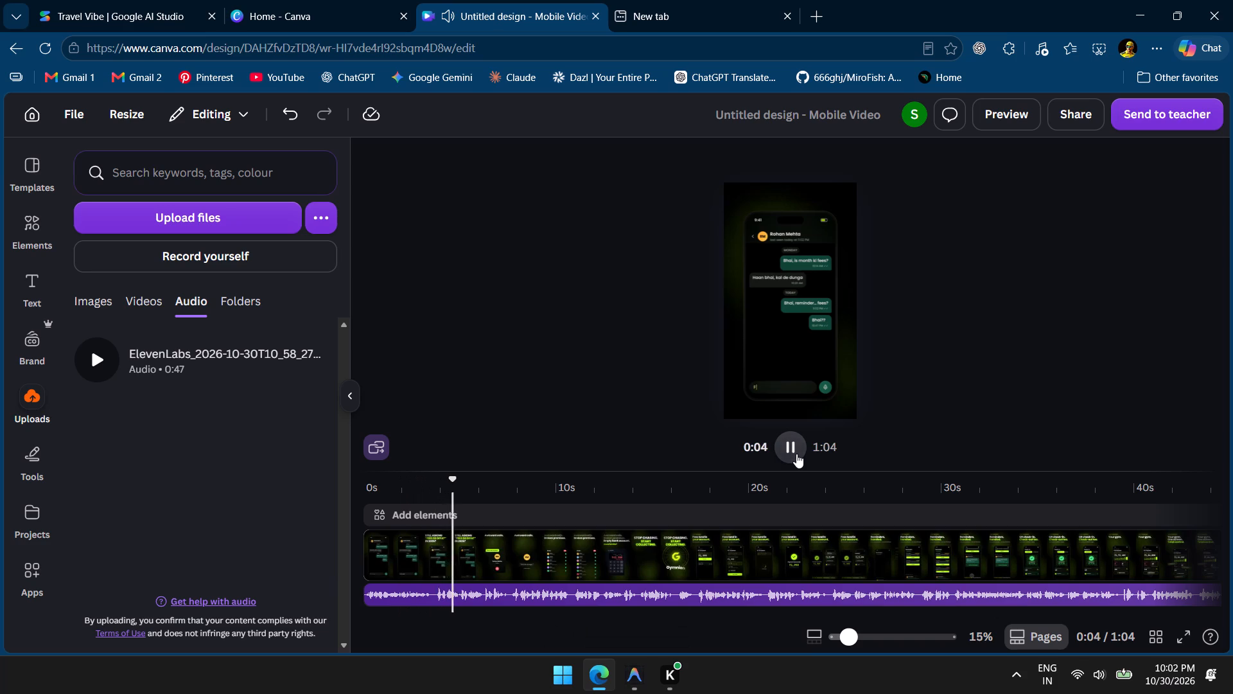
pyautogui.press('space')
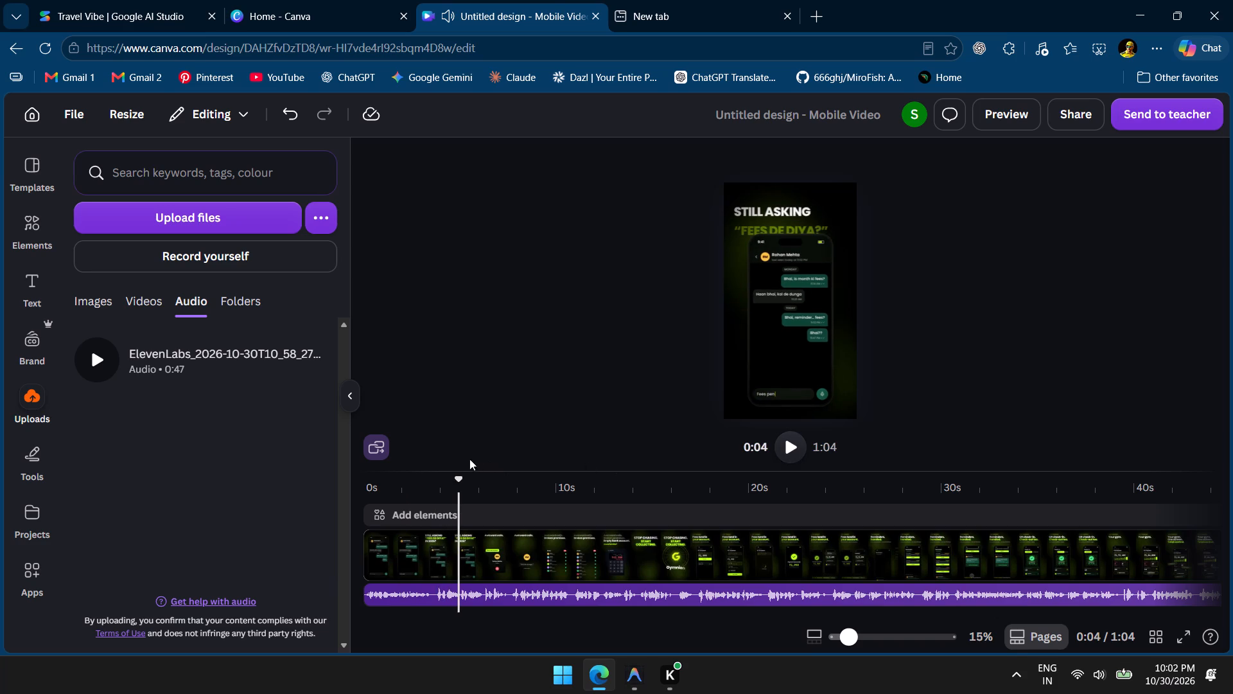
pyautogui.moveTo(459, 479); pyautogui.dragTo(414, 483)
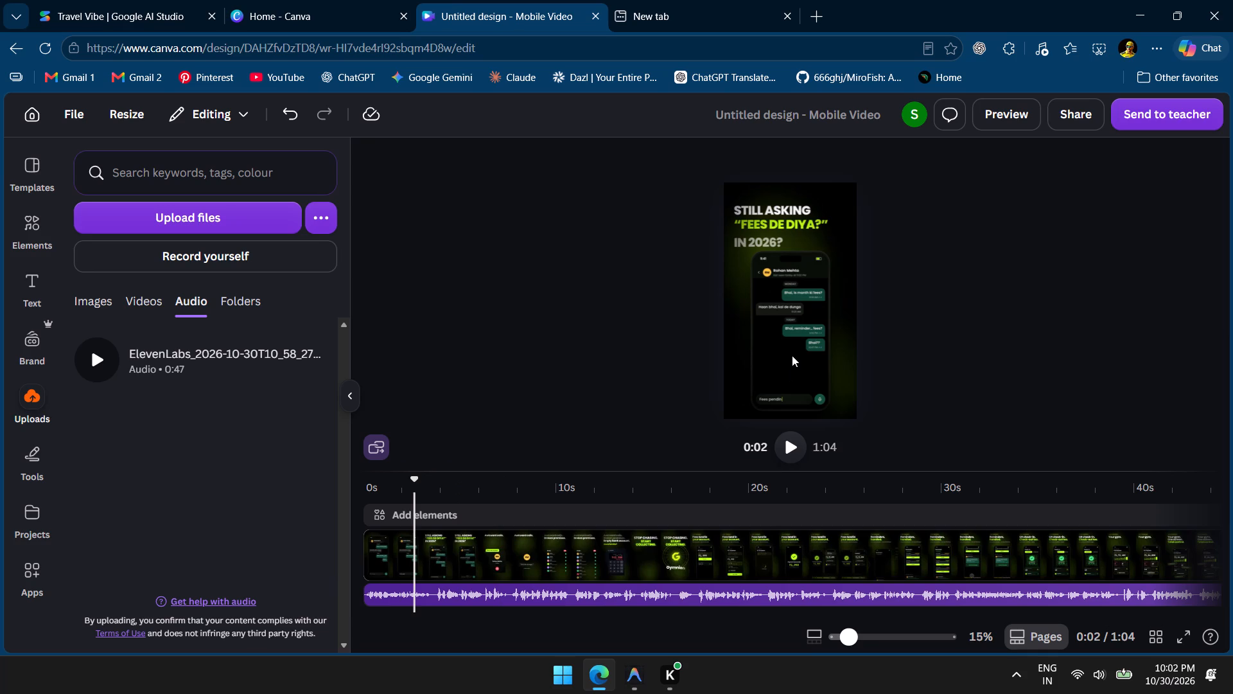
# Set the video clip's speed to 1.35 so its length comes close to that of the voiceover.
pyautogui.click(704, 589)
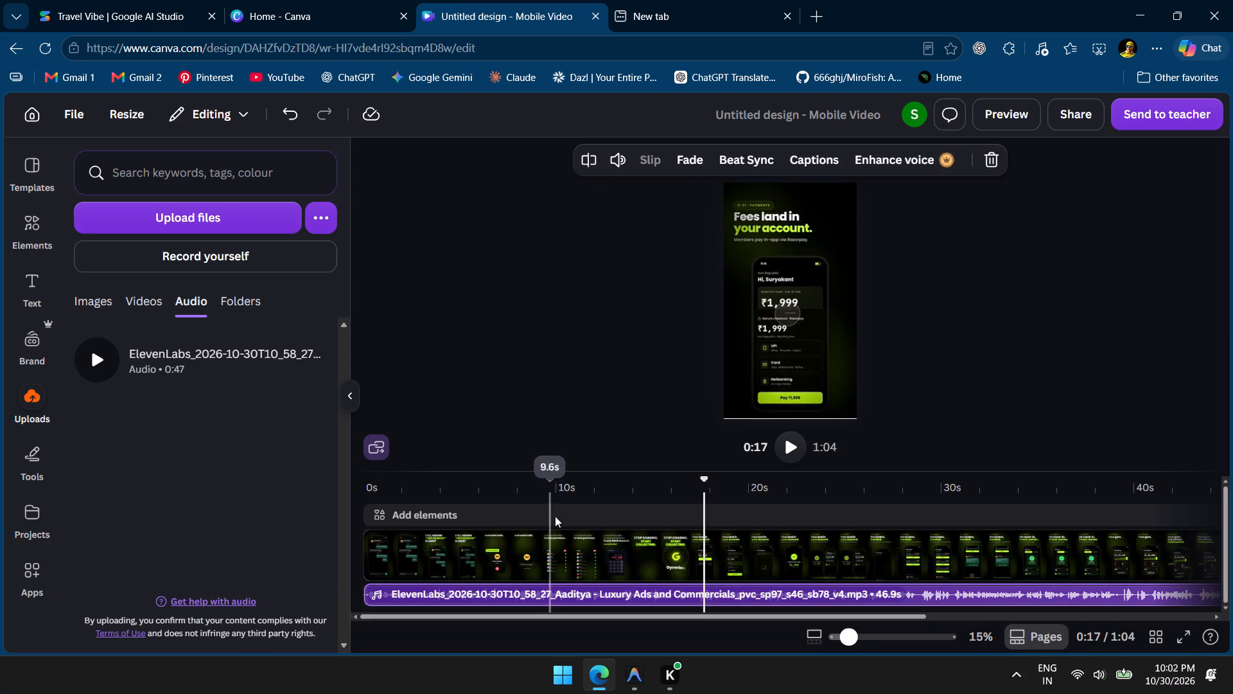
pyautogui.click(663, 544)
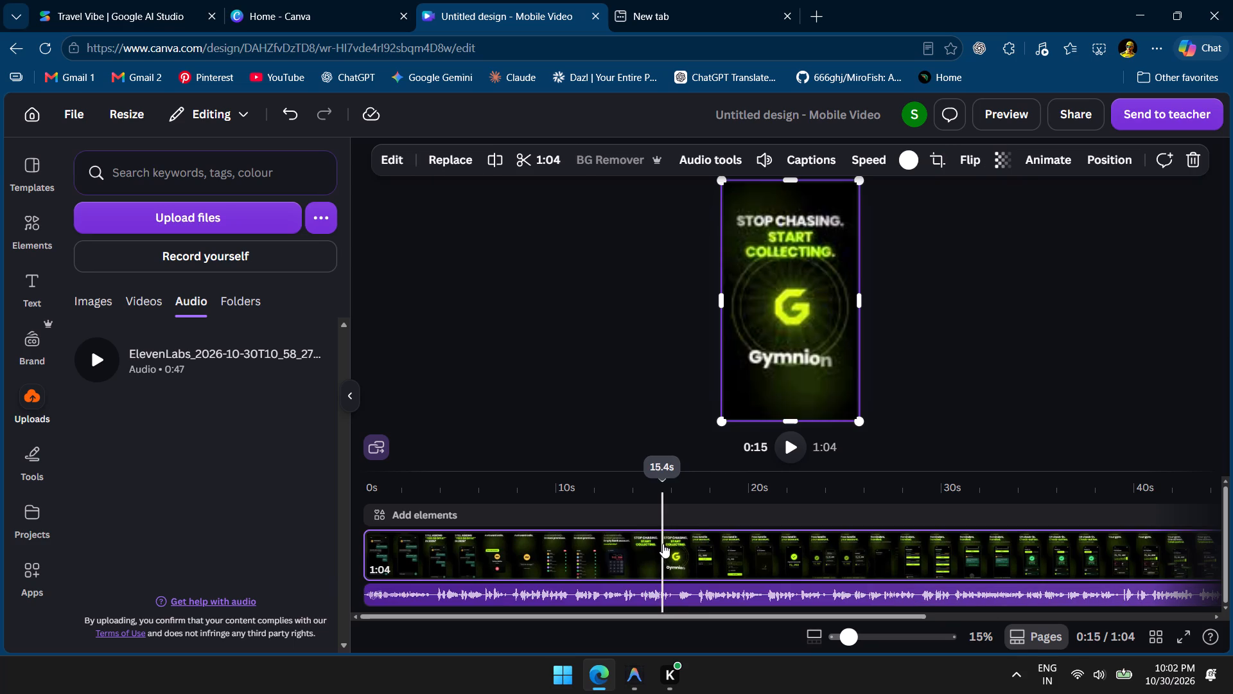
pyautogui.click(873, 170)
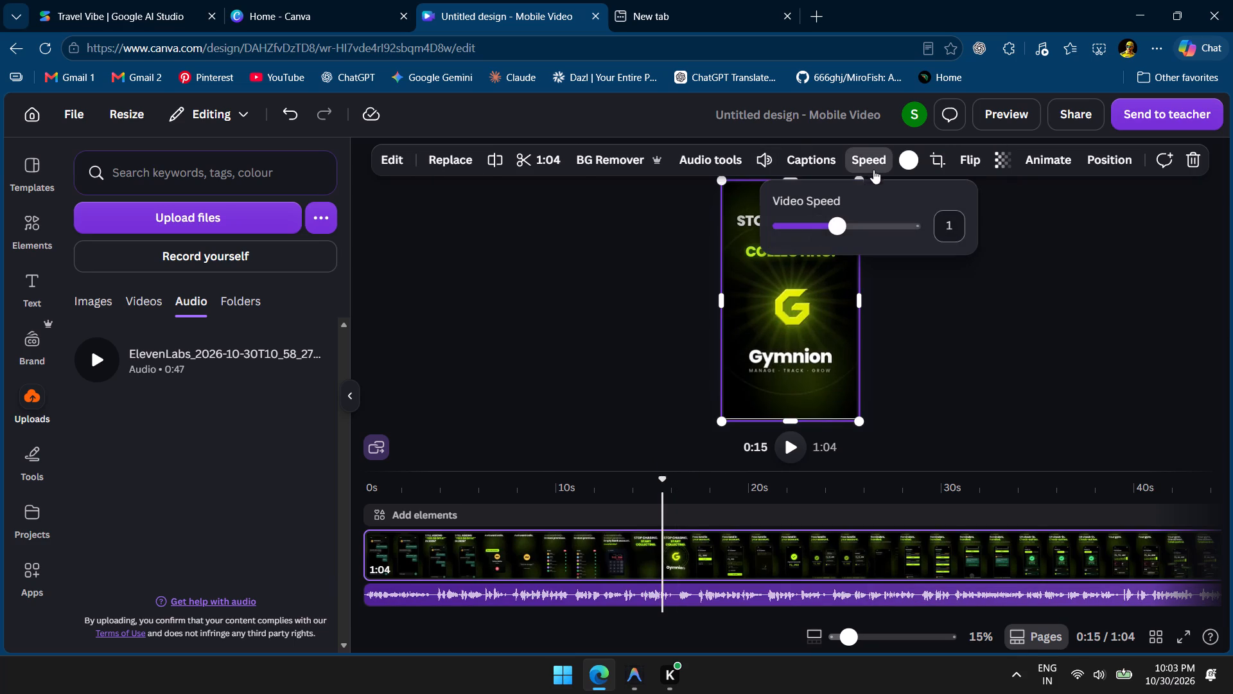
pyautogui.moveTo(837, 223); pyautogui.dragTo(850, 224)
pyautogui.hscroll(-6, 904, 474)
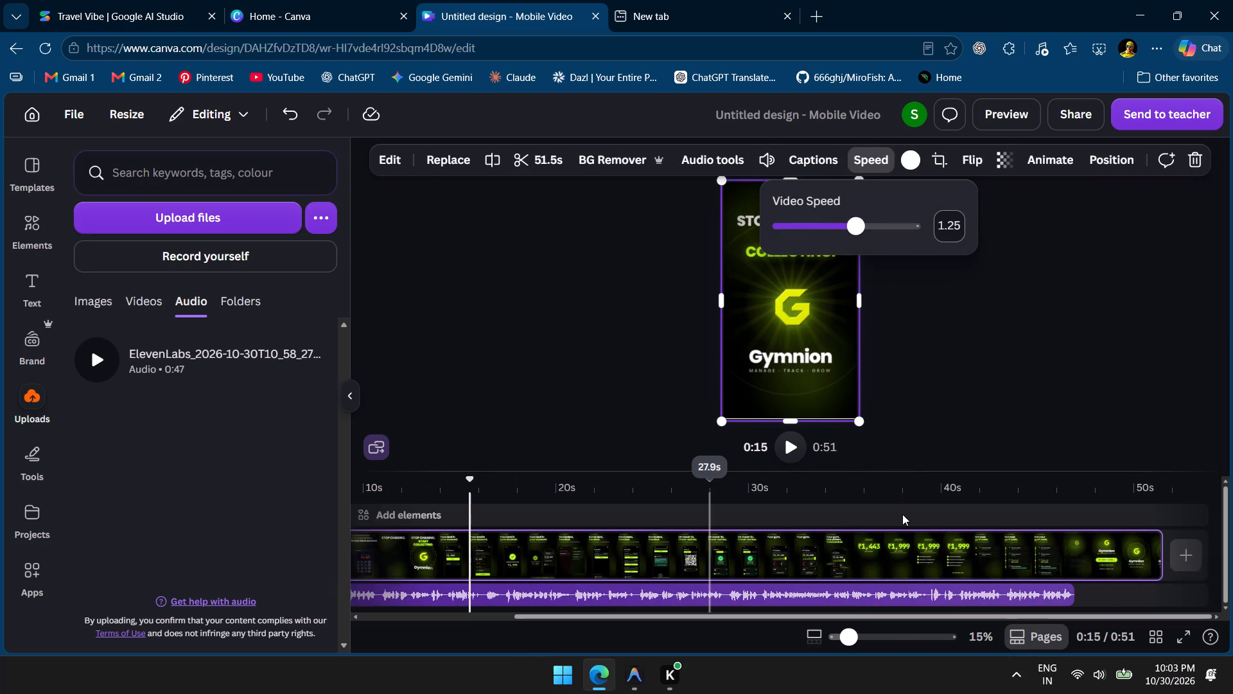
pyautogui.hscroll(-1, 902, 514)
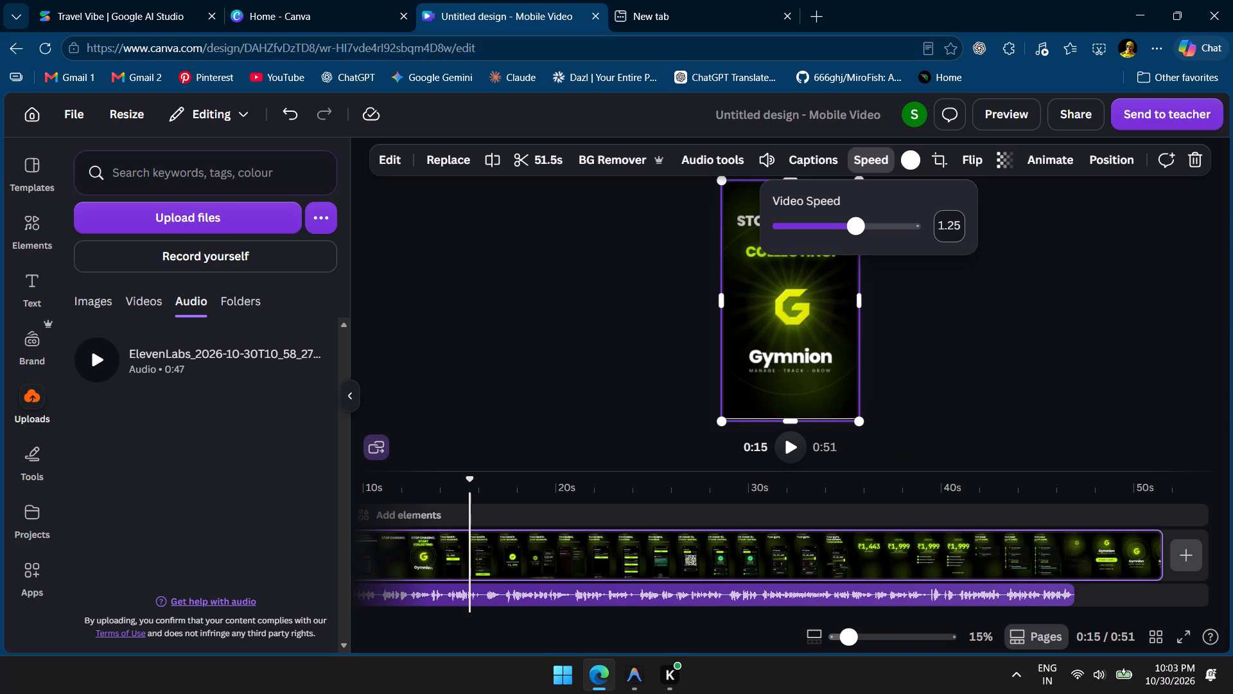
pyautogui.click(952, 224)
pyautogui.write('1.35')
pyautogui.press('Return')
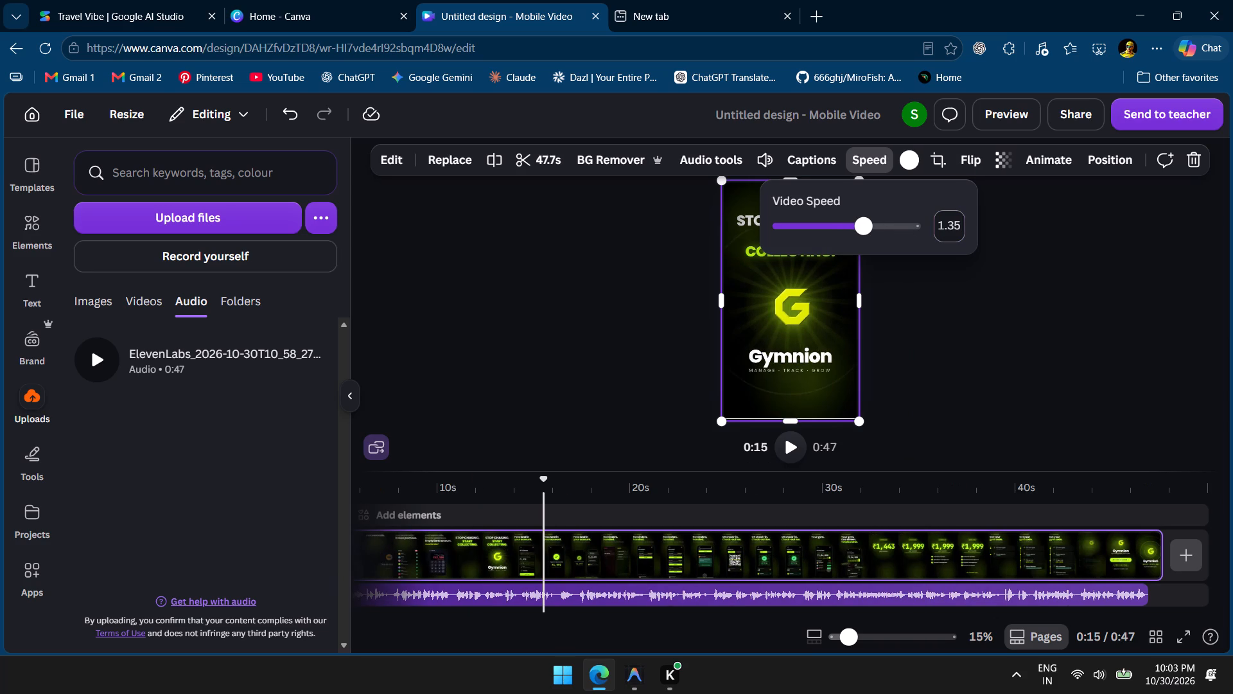
# Play the sped-up video from the start, repeating the opening, to check the voiceover's timing against the scenes.
pyautogui.hscroll(6, 877, 542)
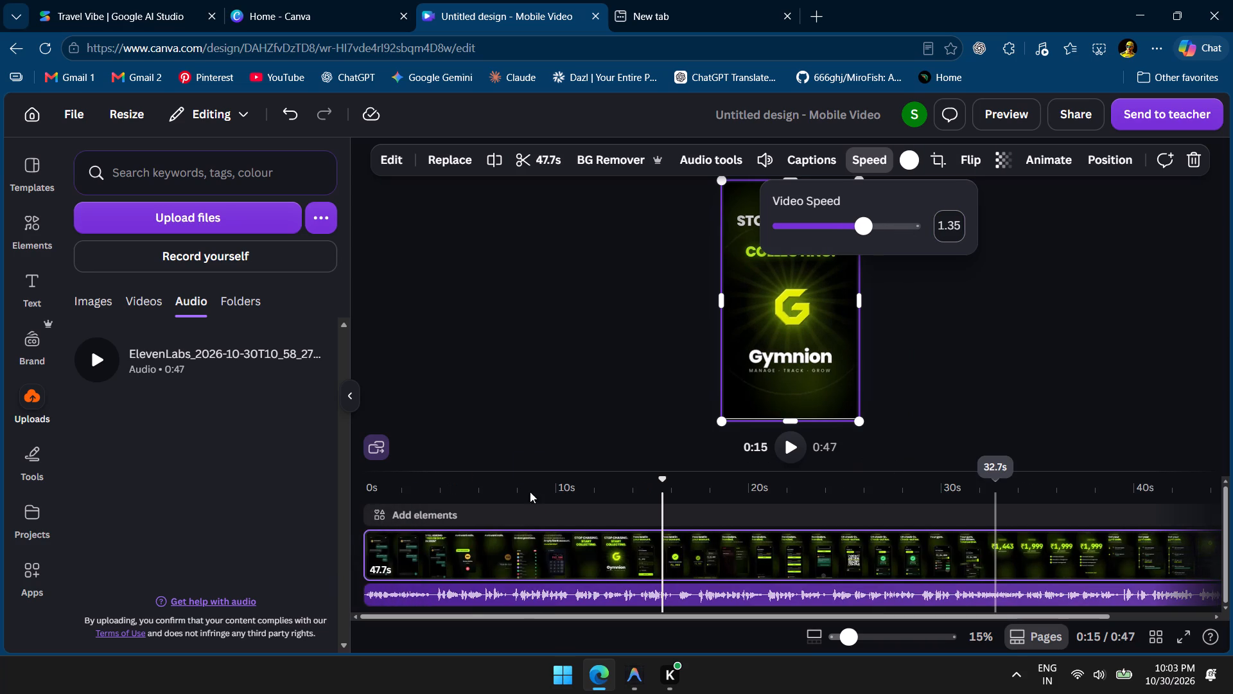
pyautogui.click(421, 486)
pyautogui.moveTo(421, 486); pyautogui.dragTo(372, 485)
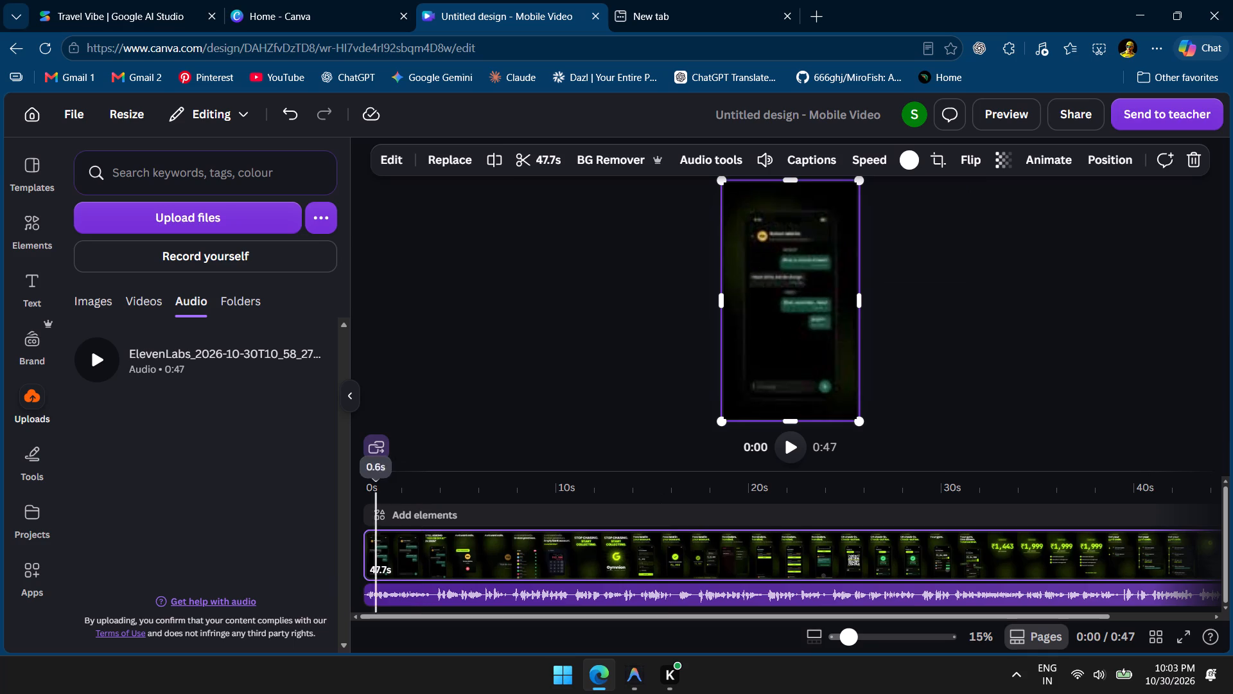
pyautogui.moveTo(372, 485); pyautogui.dragTo(360, 485)
pyautogui.press('space')
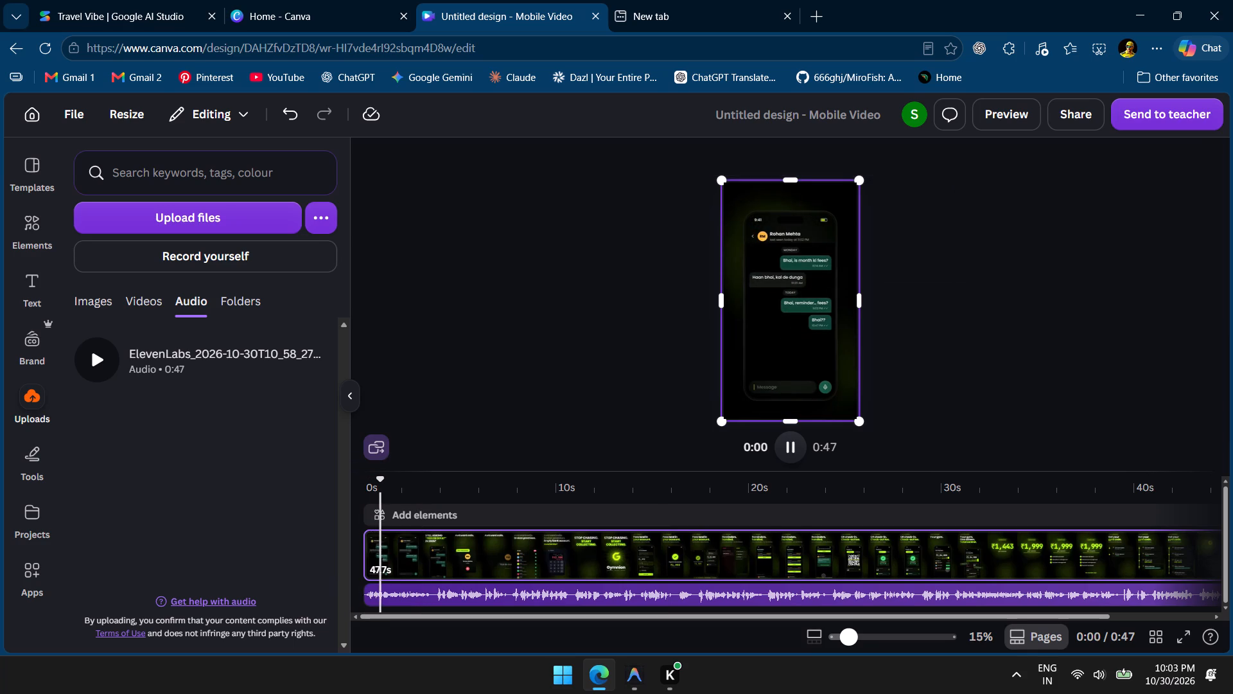
pyautogui.press('space')
pyautogui.press('space')
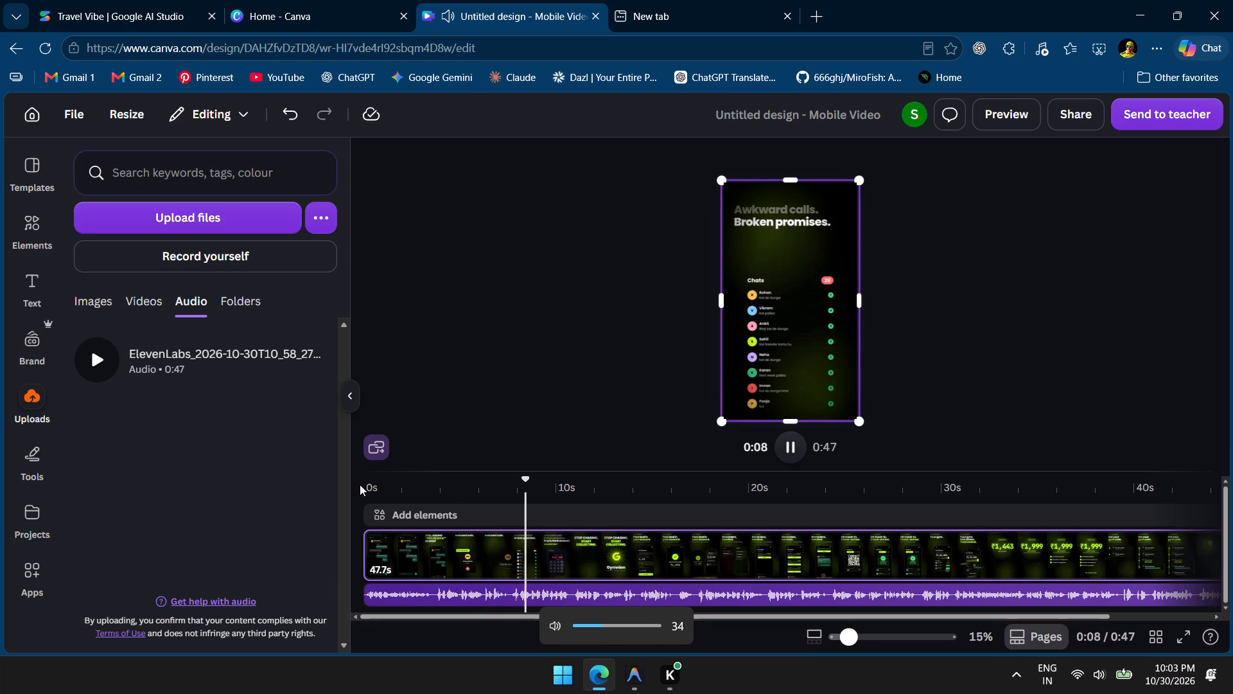
pyautogui.press('space')
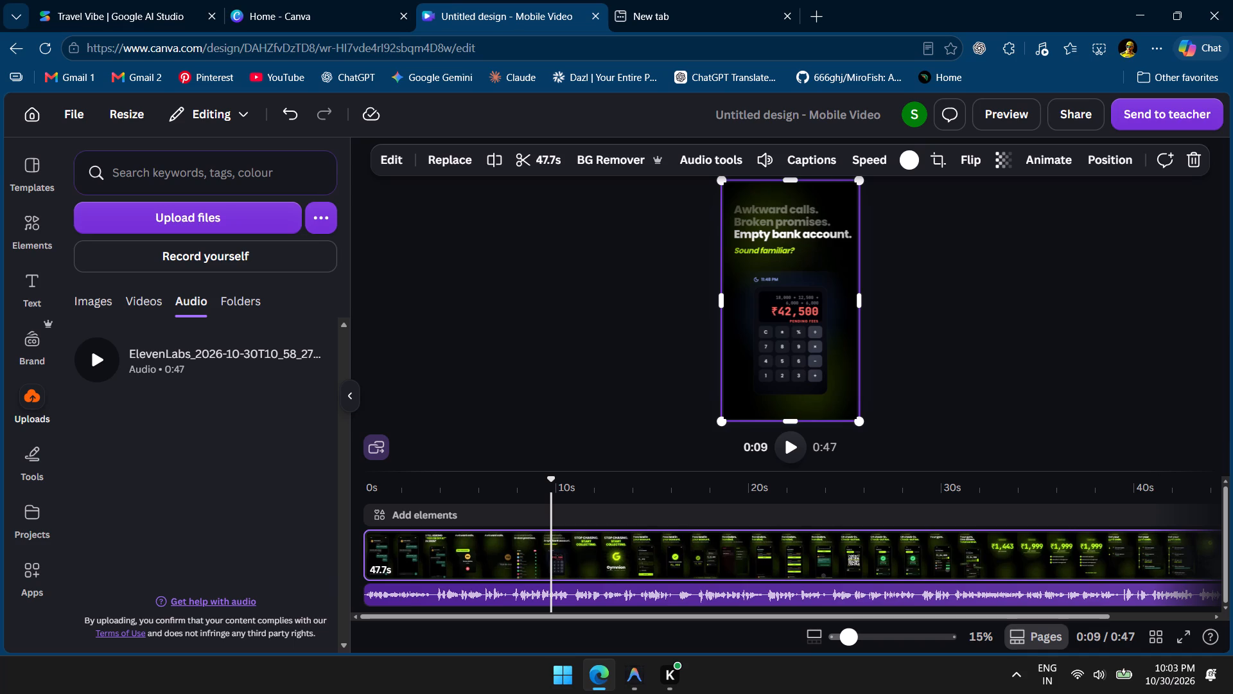
pyautogui.moveTo(551, 481); pyautogui.dragTo(362, 485)
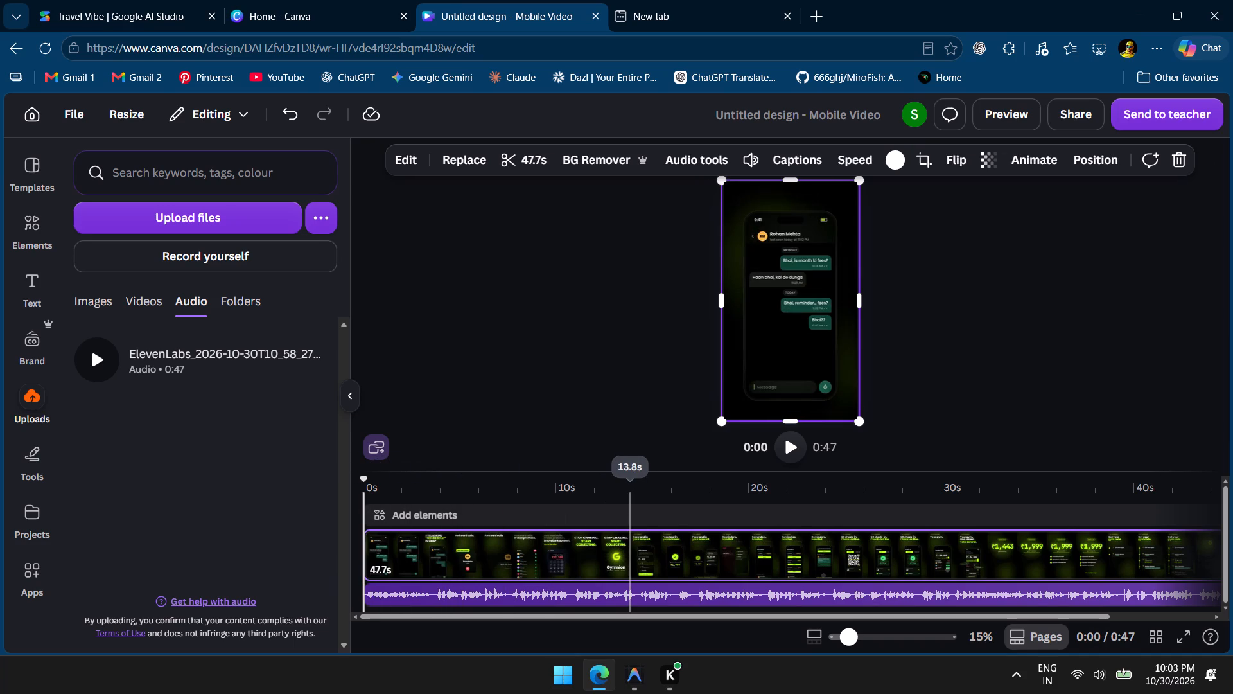
pyautogui.press('space')
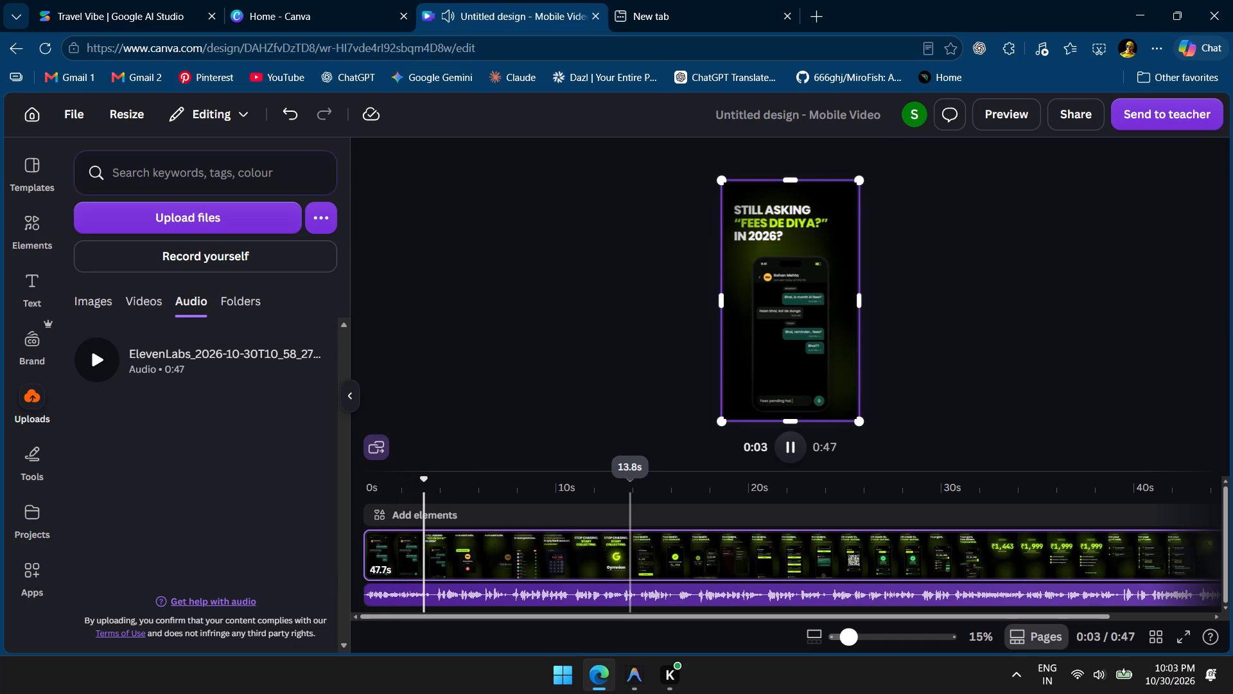
pyautogui.press('space')
pyautogui.press('space')
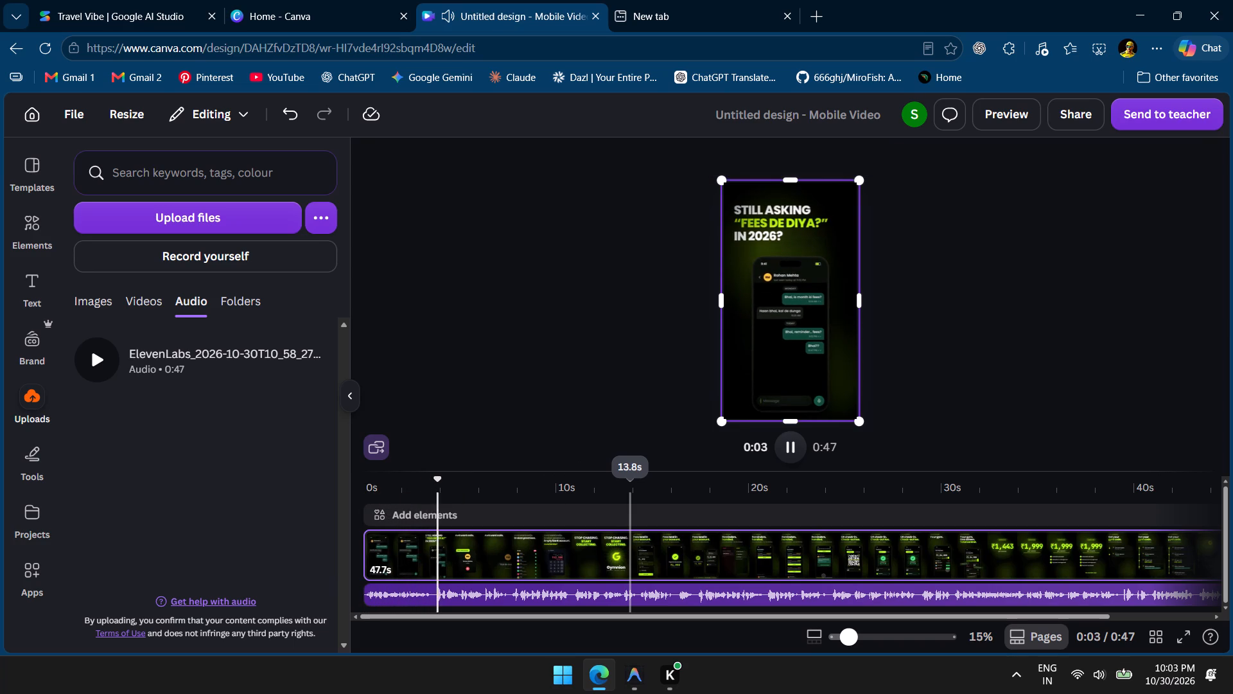
pyautogui.press('space')
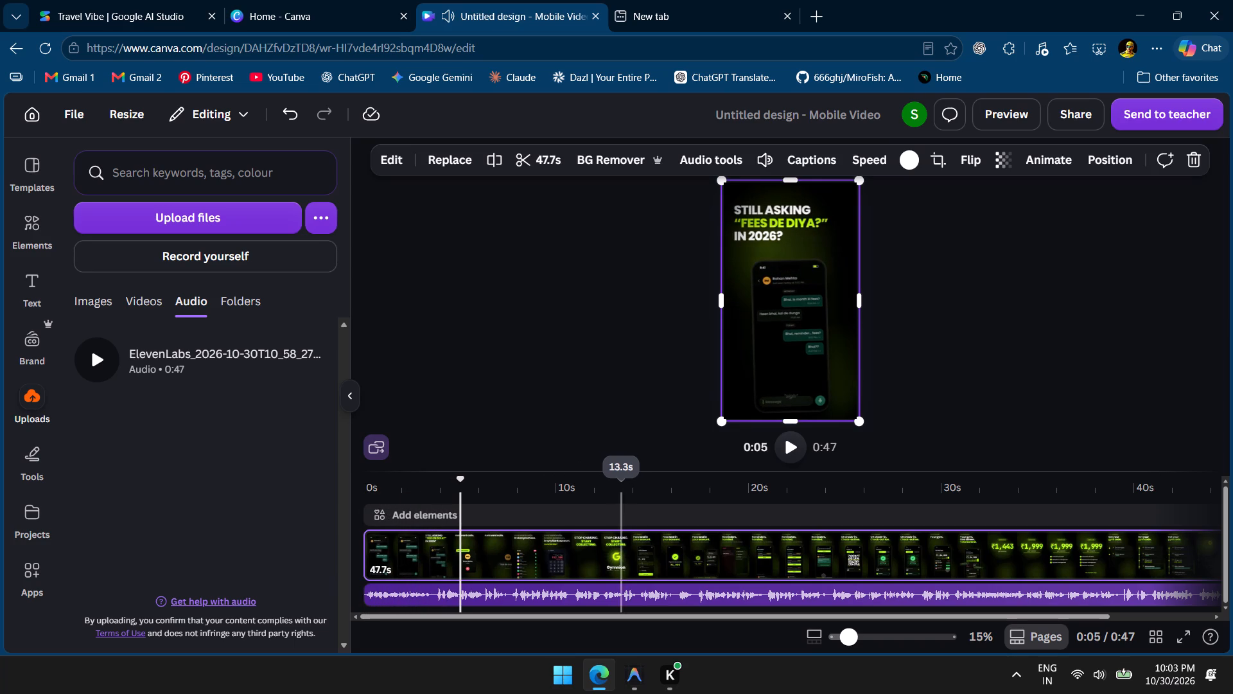
# Replay the "Still asking 'Fees de diya?' in 2026?" scene to find the cut point and split the voiceover at about 3.3 s.
pyautogui.moveTo(460, 478); pyautogui.dragTo(444, 477)
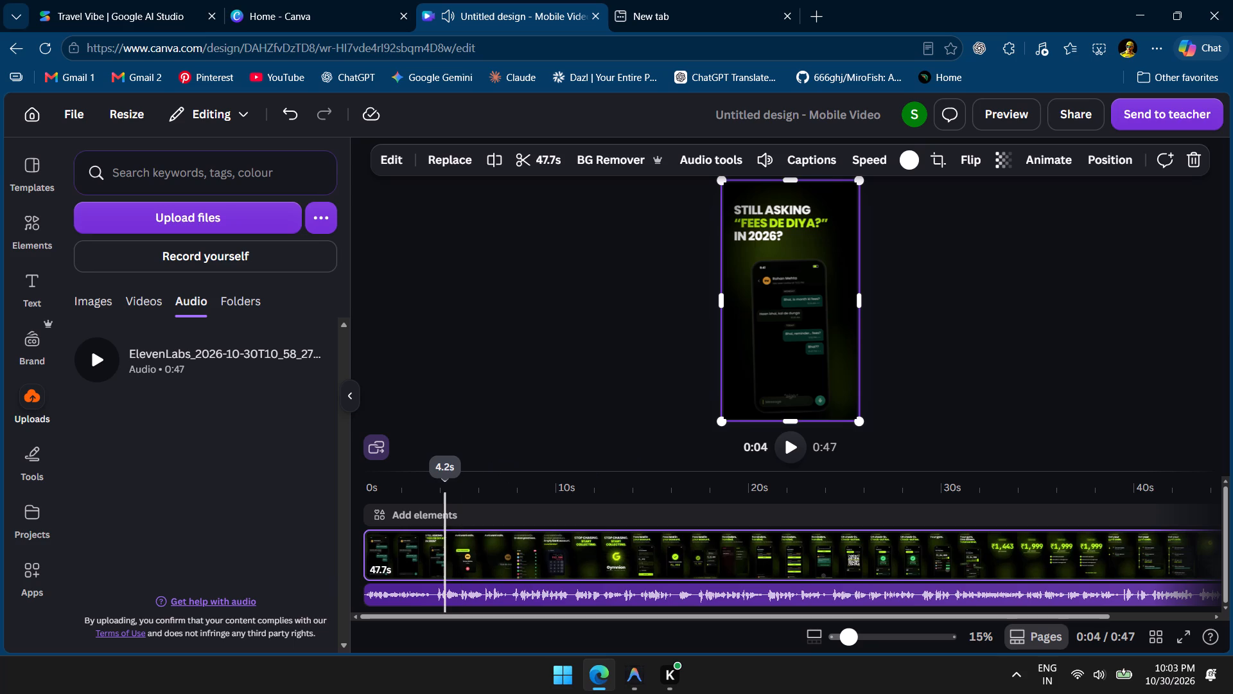
pyautogui.moveTo(444, 477); pyautogui.dragTo(432, 476)
pyautogui.press('space')
pyautogui.press('space')
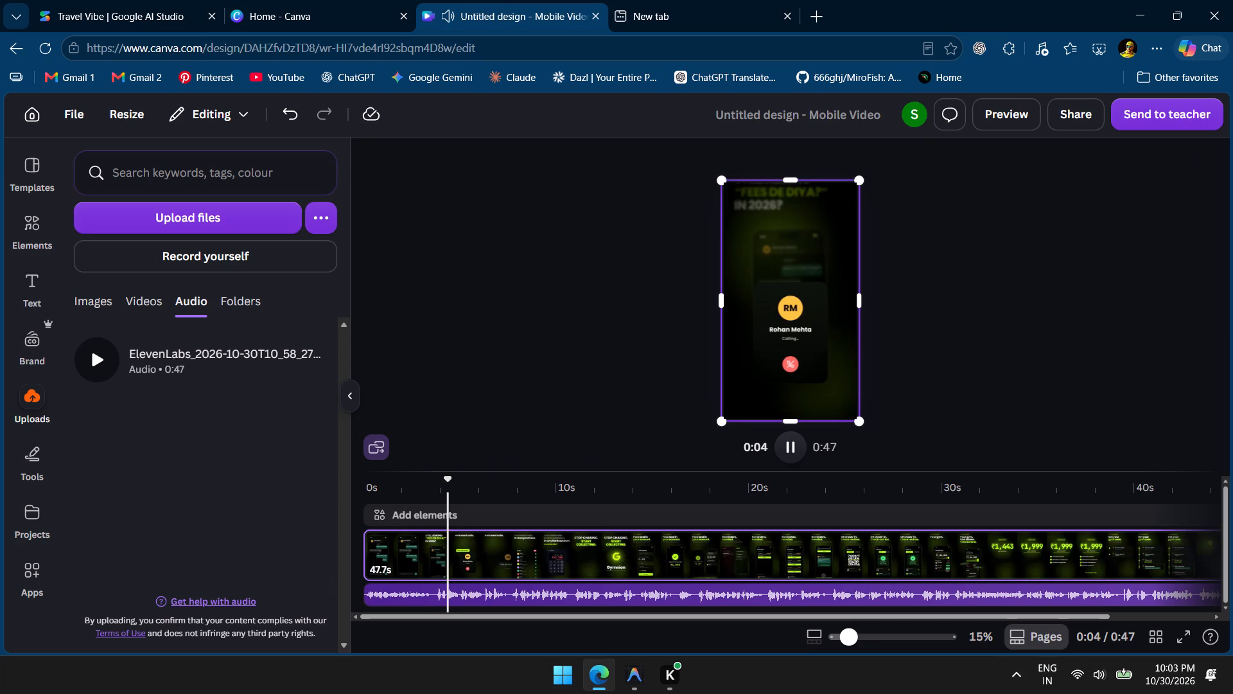
pyautogui.moveTo(447, 477); pyautogui.dragTo(408, 479)
pyautogui.press('space')
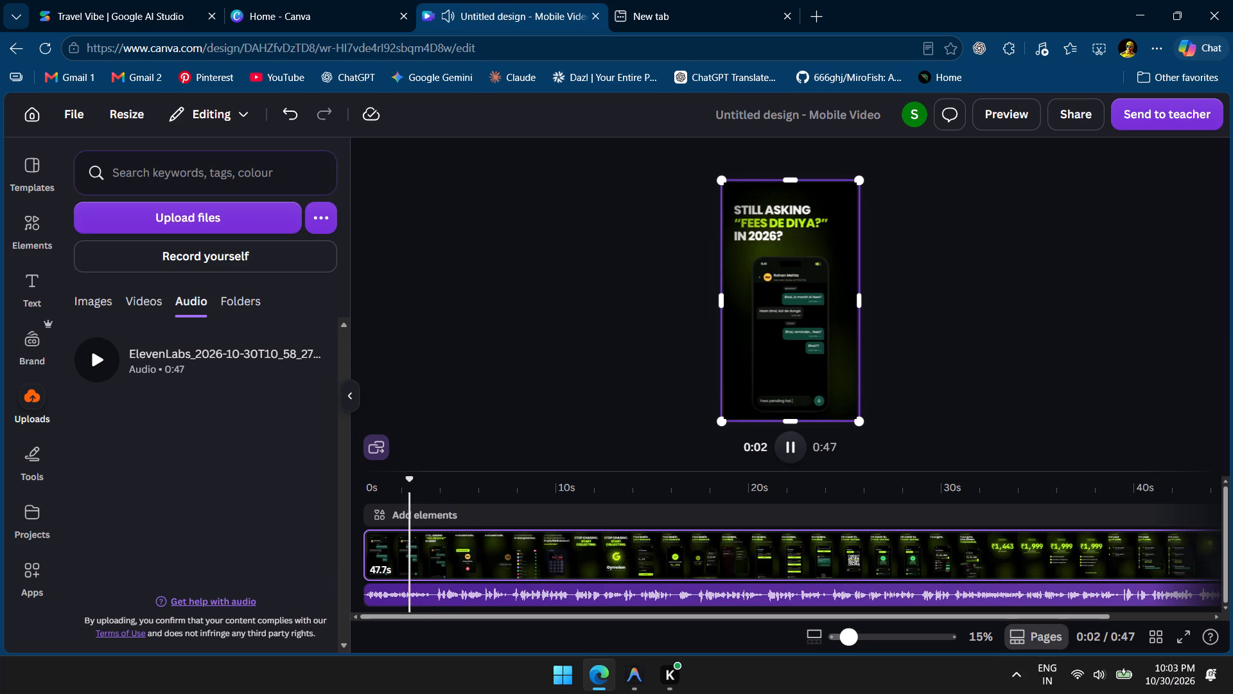
pyautogui.press('space')
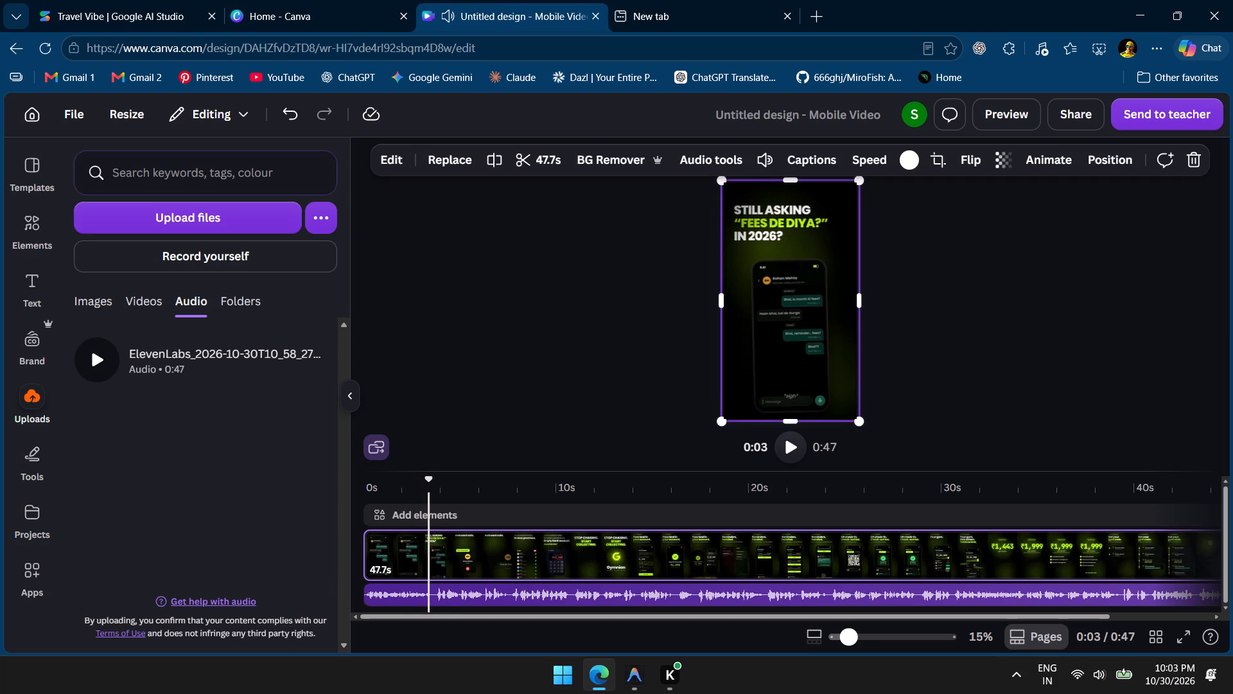
pyautogui.click(427, 594)
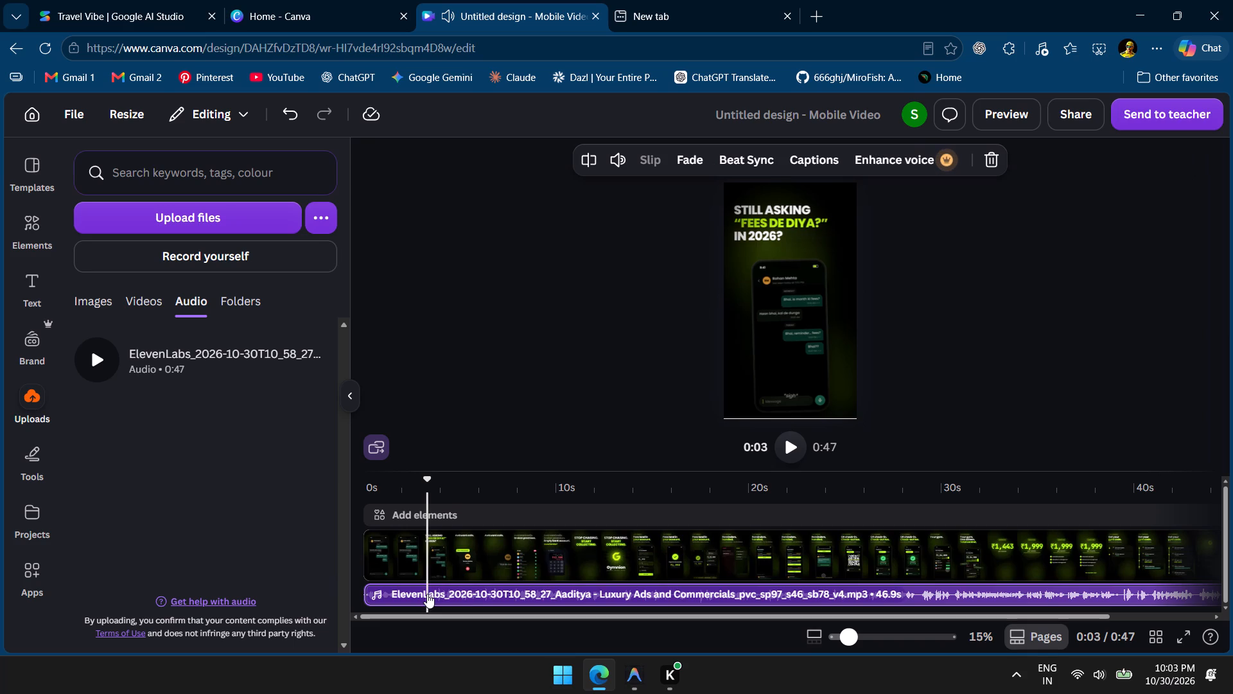
pyautogui.click(581, 166)
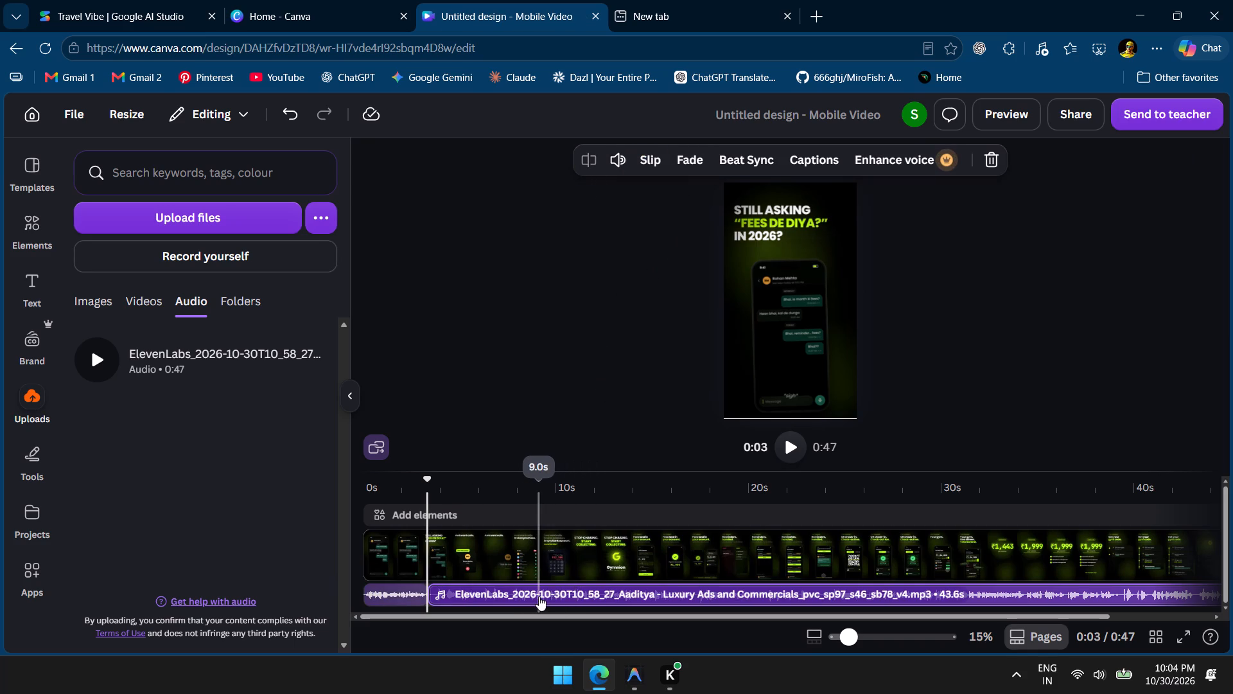
# Shift the second voiceover piece to start at about 4 s and play across the gap to check its timing.
pyautogui.moveTo(539, 596); pyautogui.dragTo(553, 596)
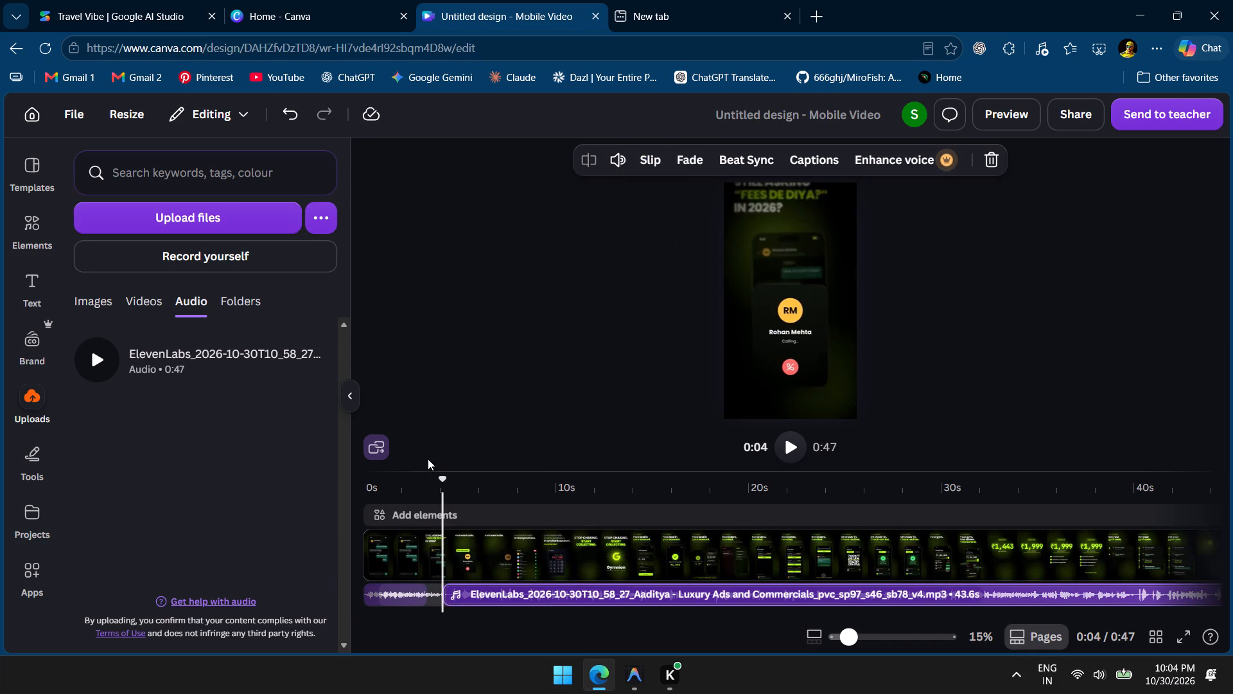
pyautogui.click(410, 485)
pyautogui.press('space')
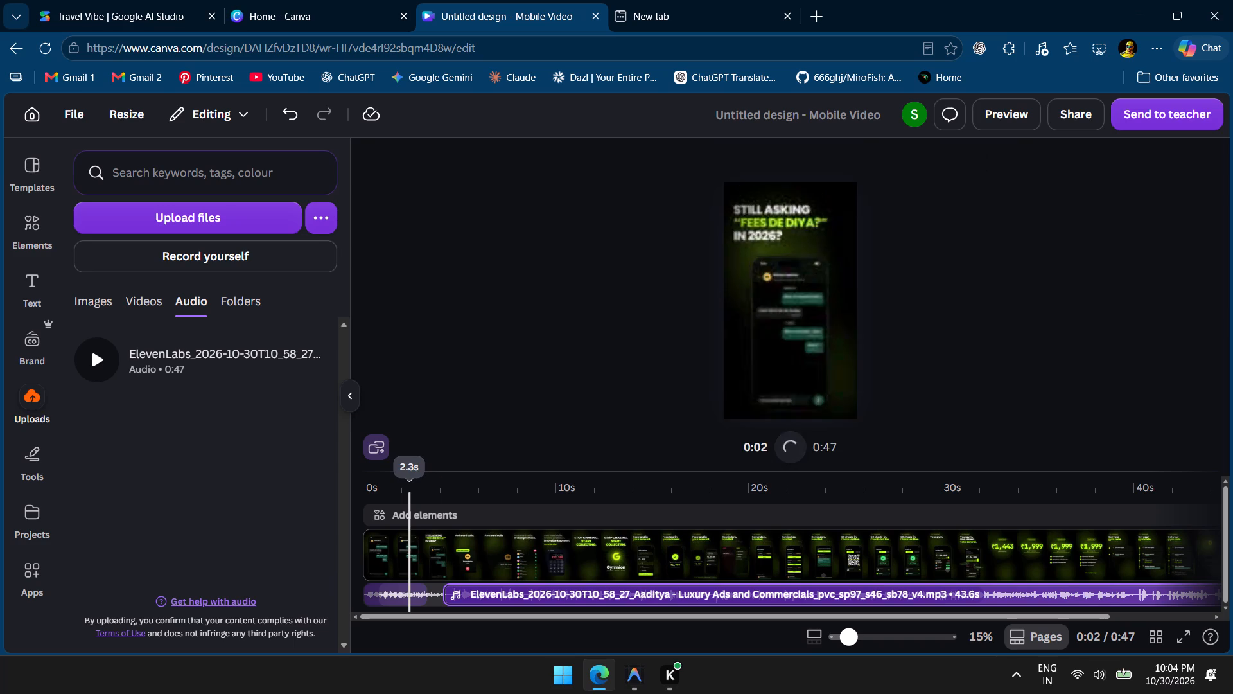
pyautogui.press('space')
pyautogui.press('space')
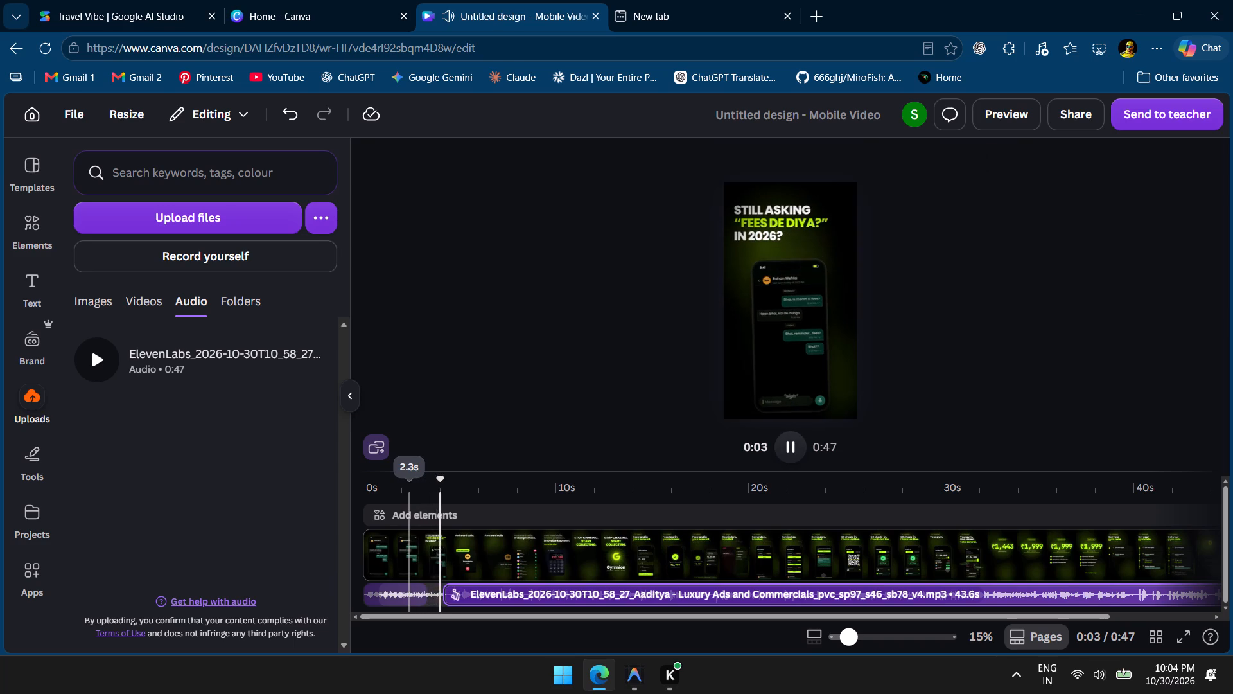
pyautogui.press('space')
# Play the timeline from about 1.5 s through the gap between the voiceover pieces to check the second piece's timing.
pyautogui.click(409, 591)
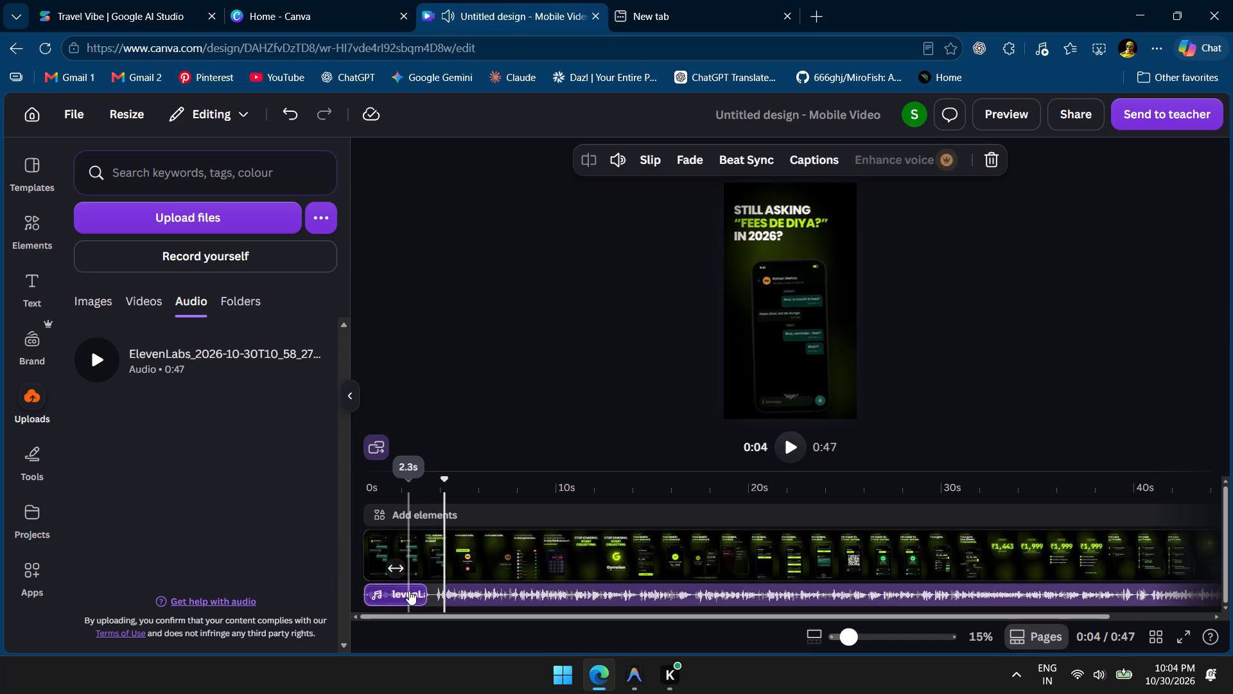
pyautogui.click(425, 592)
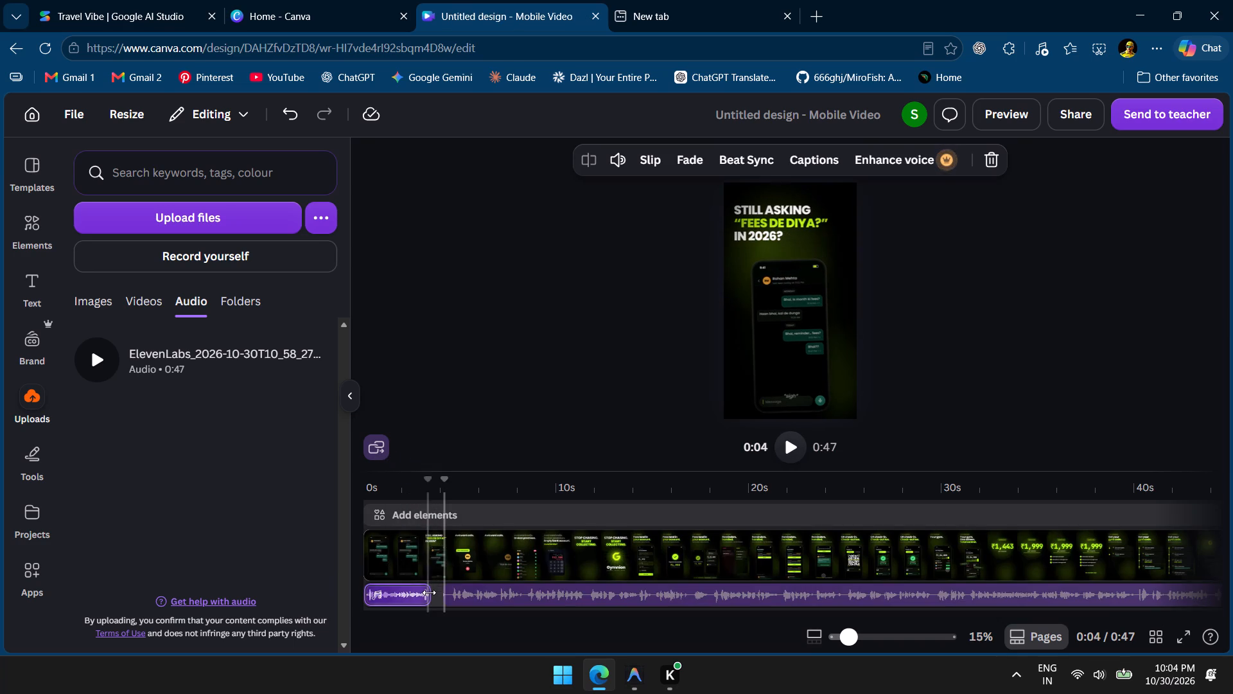
pyautogui.click(394, 490)
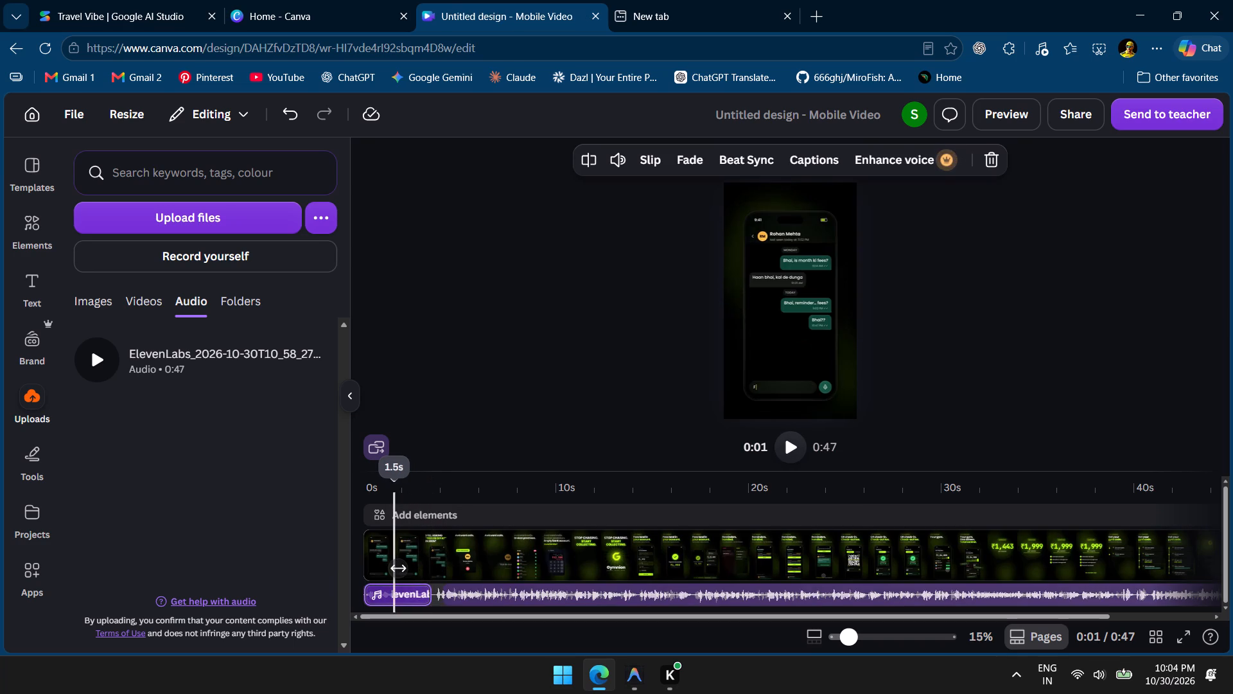
pyautogui.press('space')
pyautogui.press('space')
pyautogui.press('space')
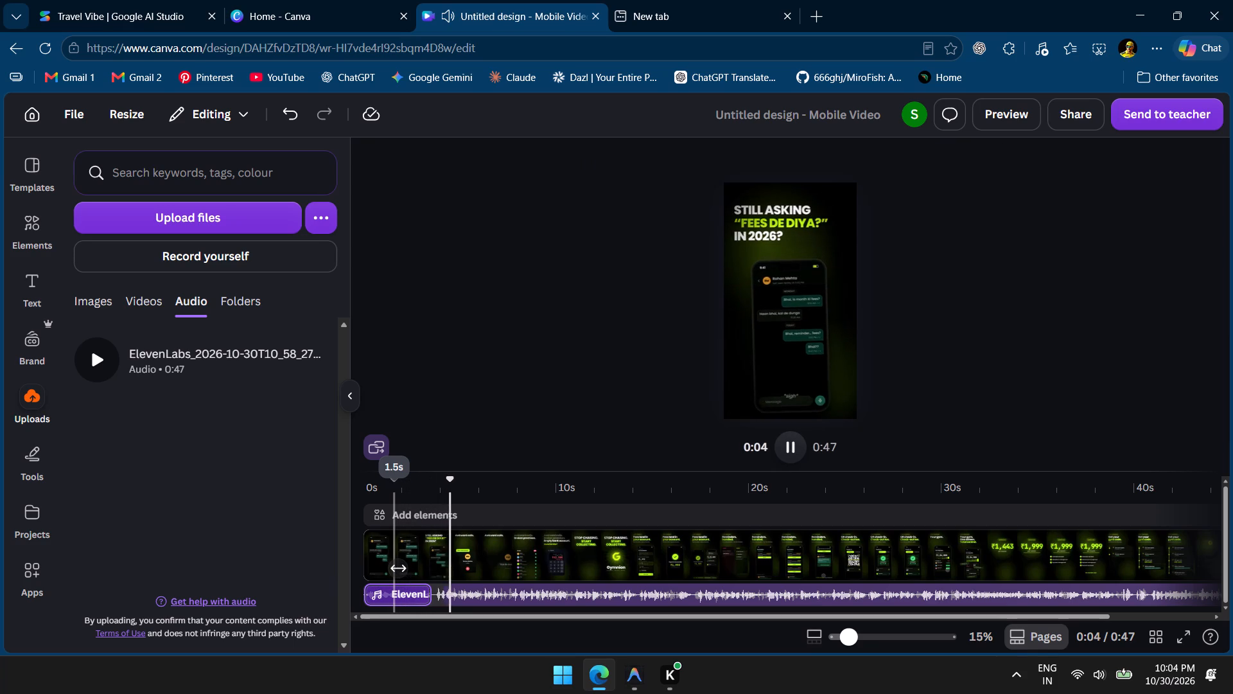
pyautogui.press('space')
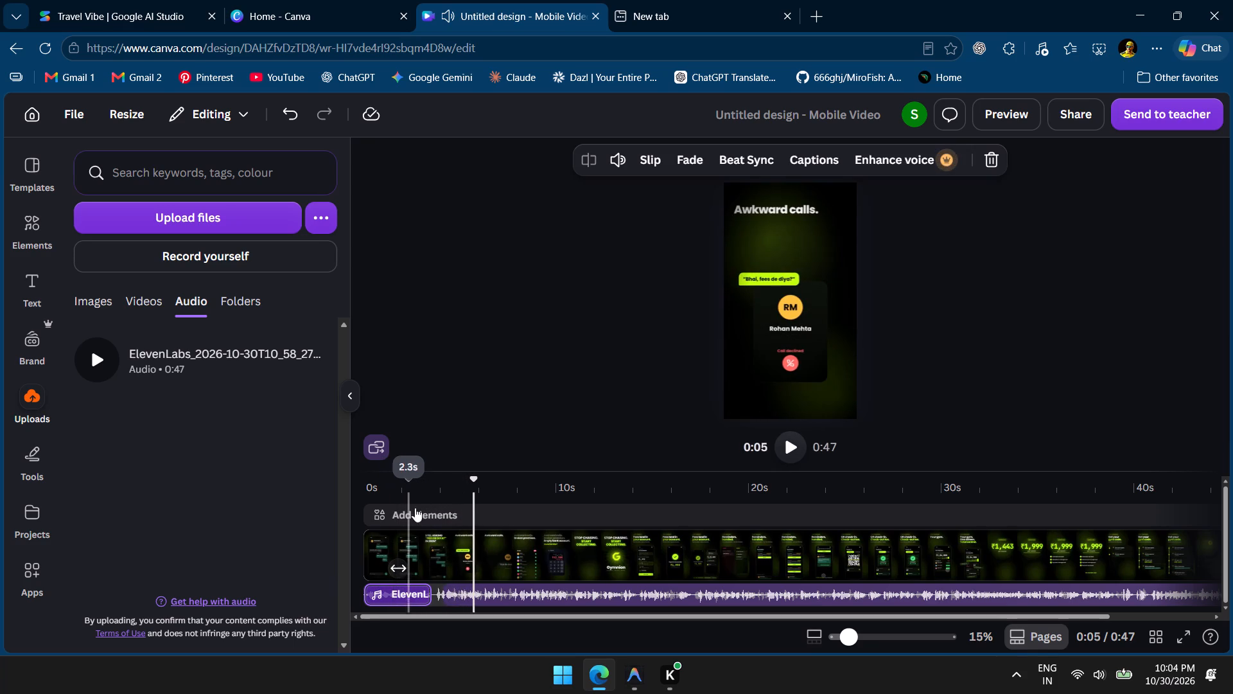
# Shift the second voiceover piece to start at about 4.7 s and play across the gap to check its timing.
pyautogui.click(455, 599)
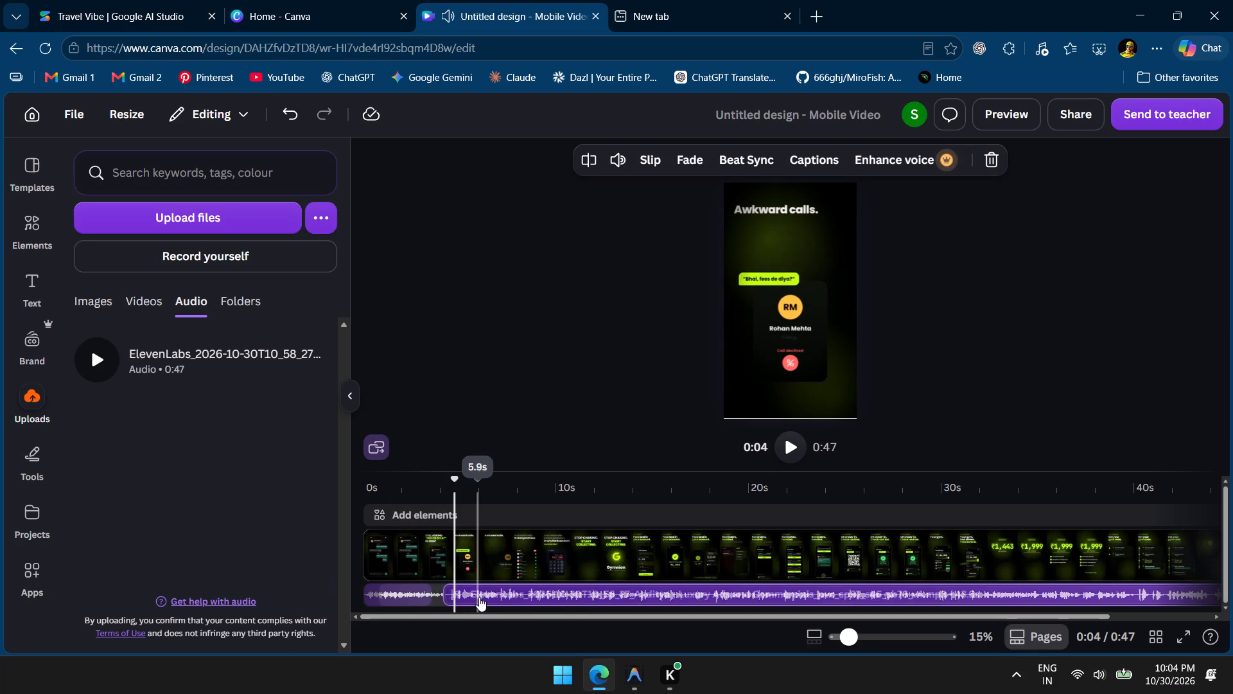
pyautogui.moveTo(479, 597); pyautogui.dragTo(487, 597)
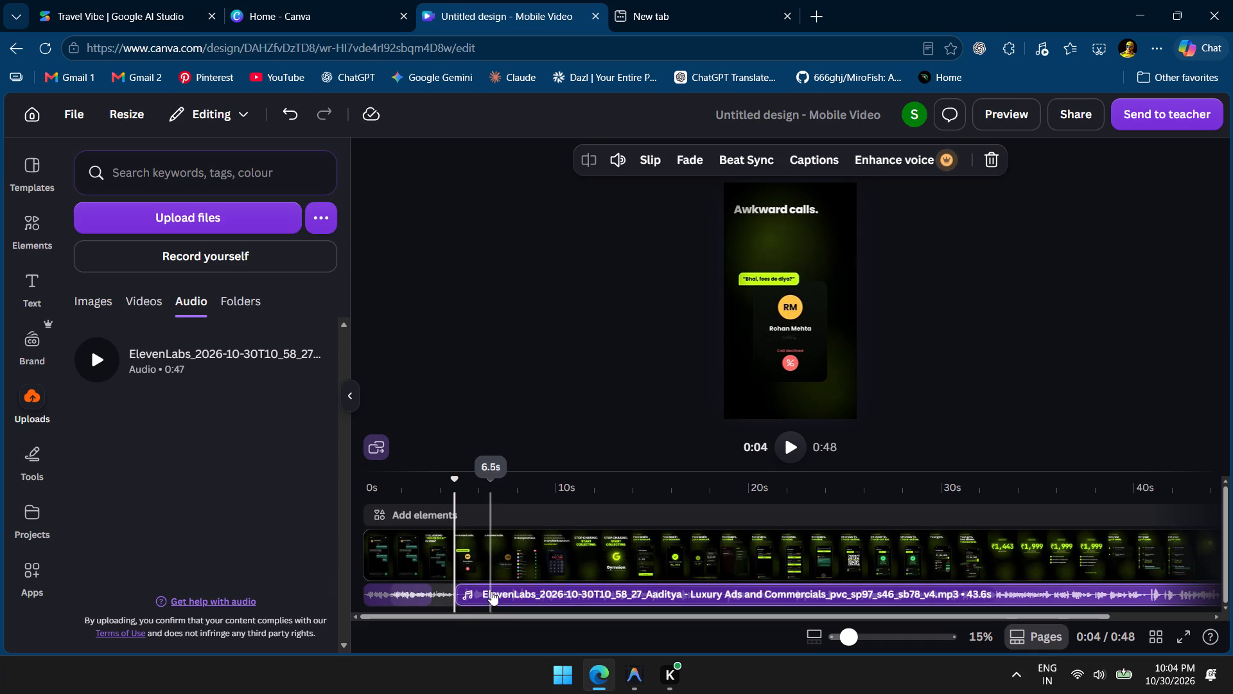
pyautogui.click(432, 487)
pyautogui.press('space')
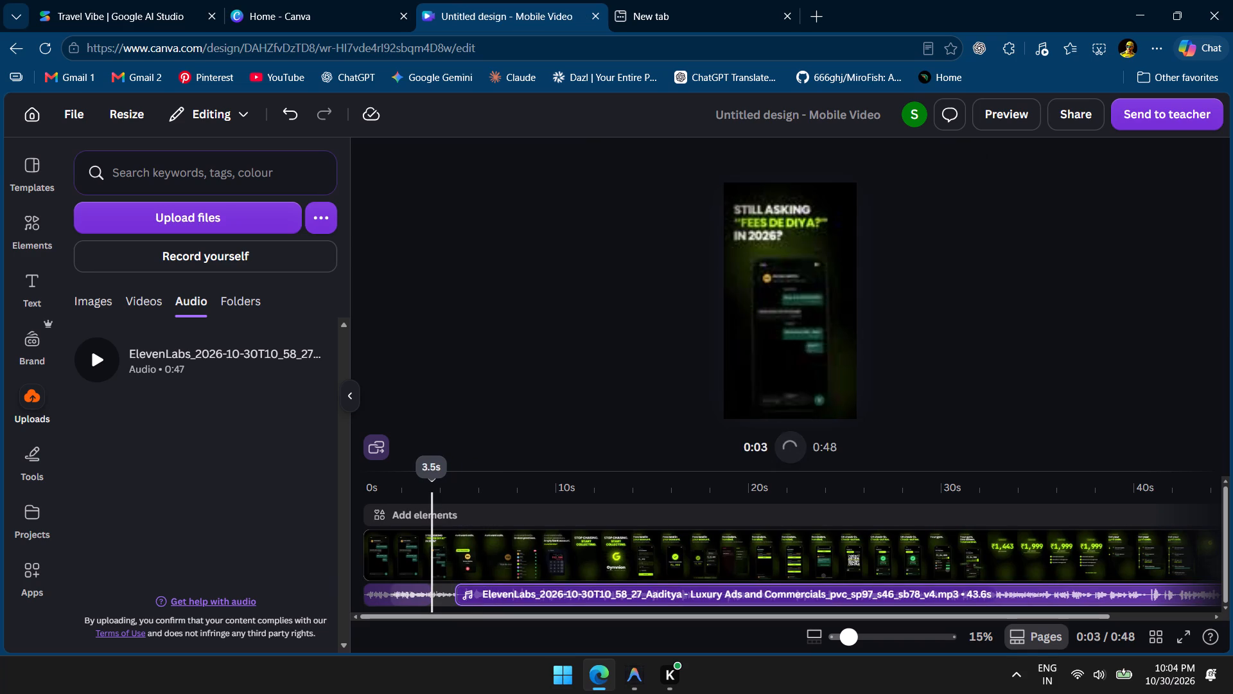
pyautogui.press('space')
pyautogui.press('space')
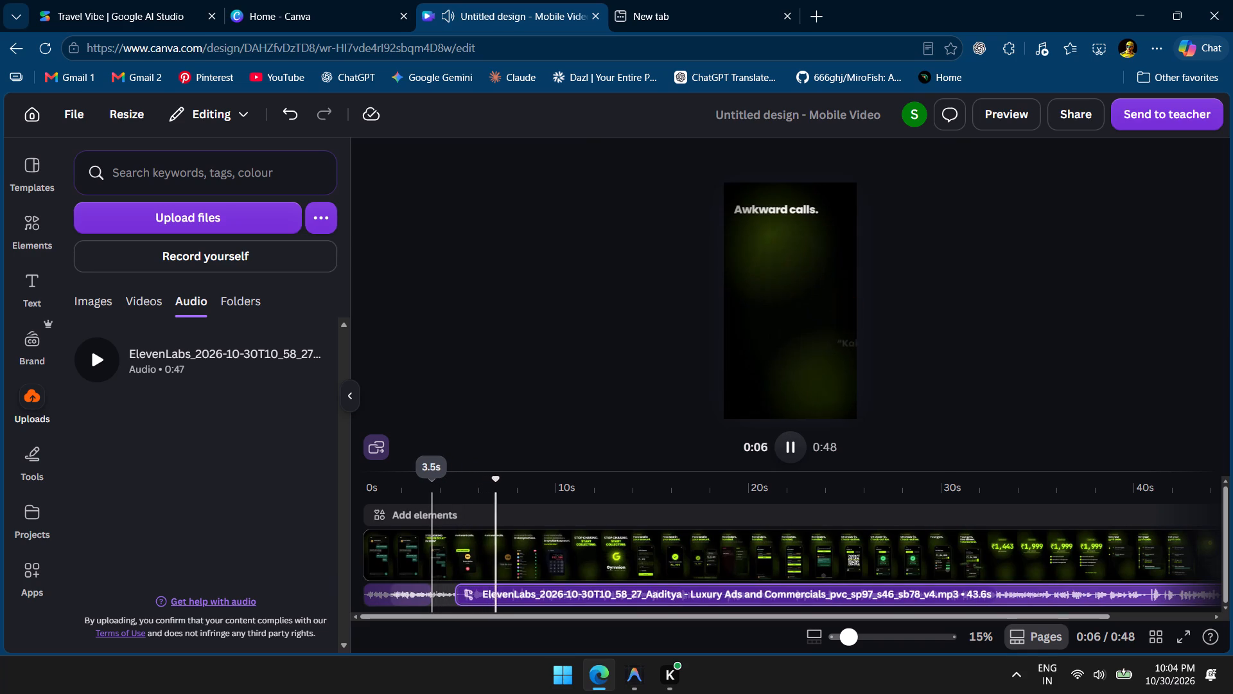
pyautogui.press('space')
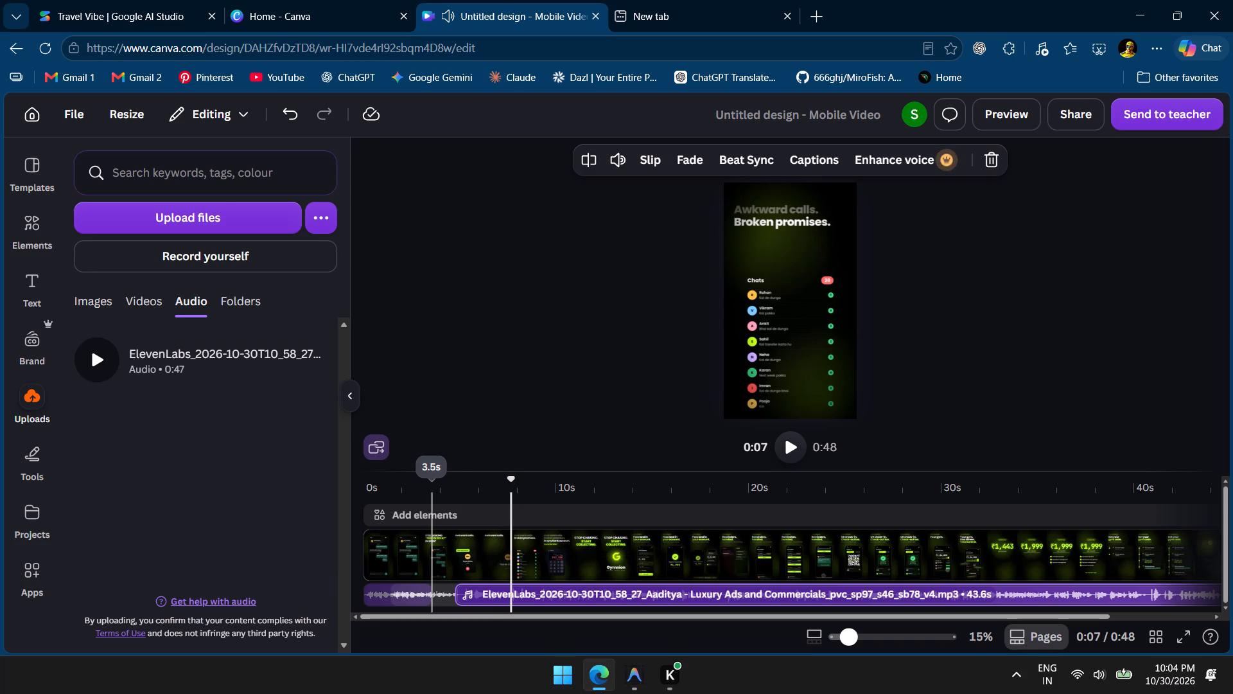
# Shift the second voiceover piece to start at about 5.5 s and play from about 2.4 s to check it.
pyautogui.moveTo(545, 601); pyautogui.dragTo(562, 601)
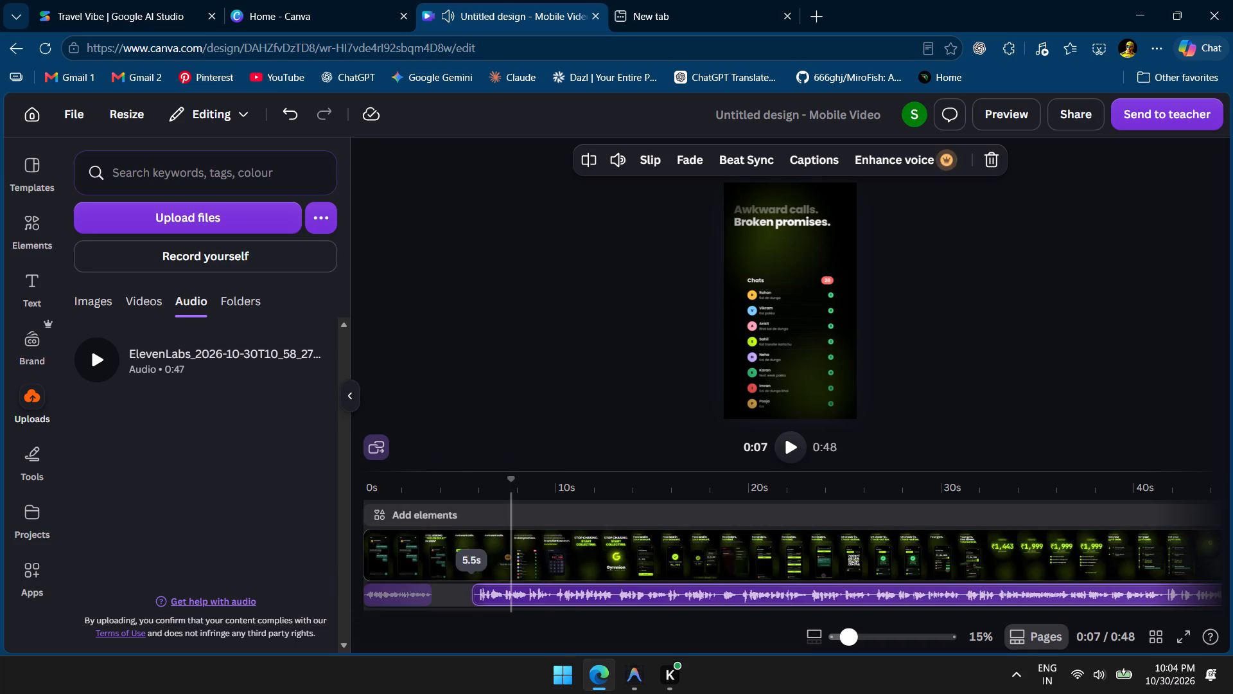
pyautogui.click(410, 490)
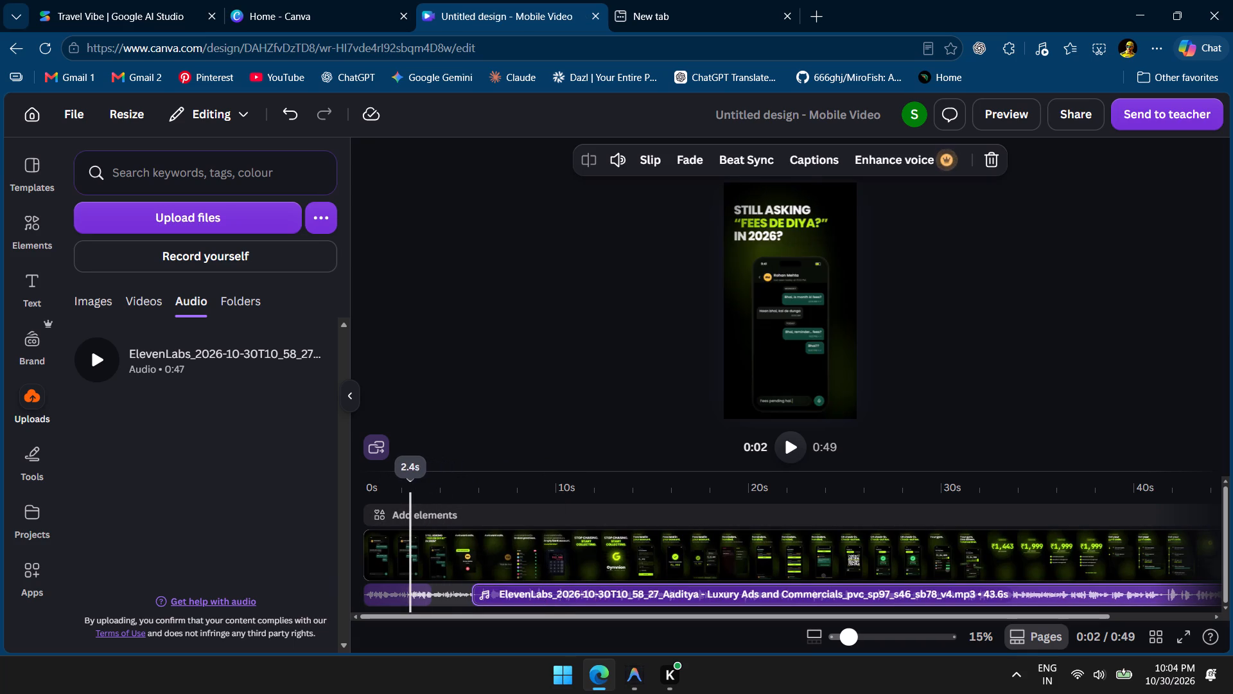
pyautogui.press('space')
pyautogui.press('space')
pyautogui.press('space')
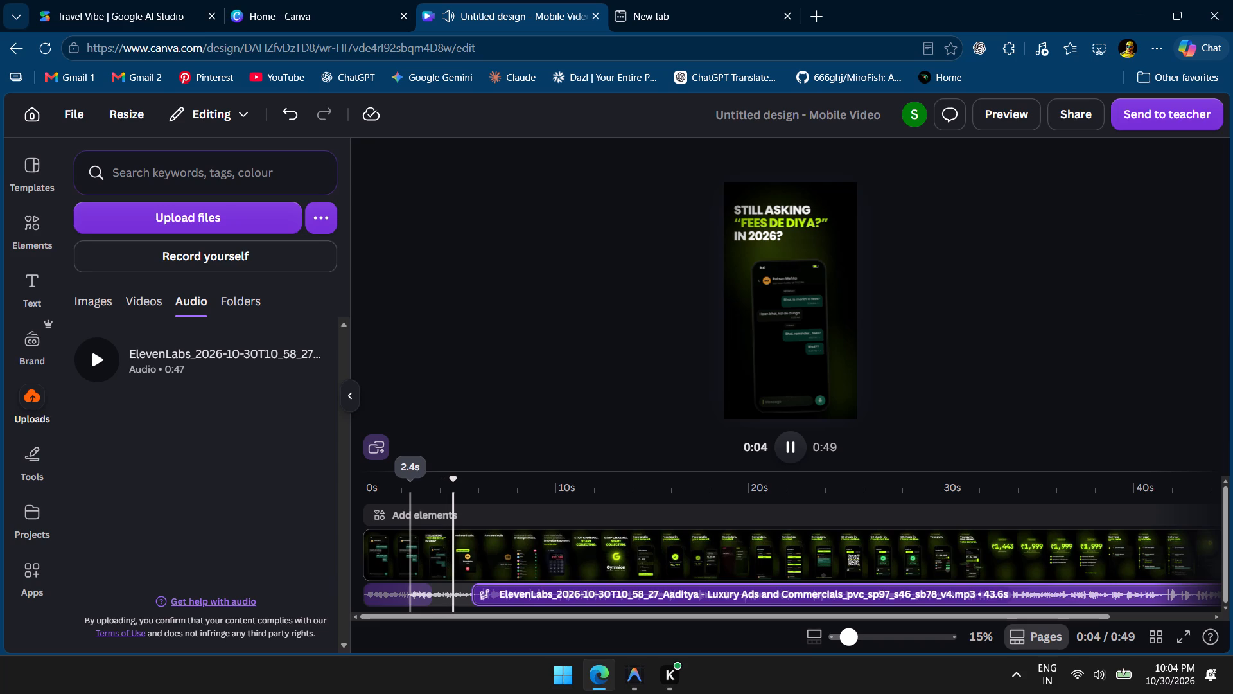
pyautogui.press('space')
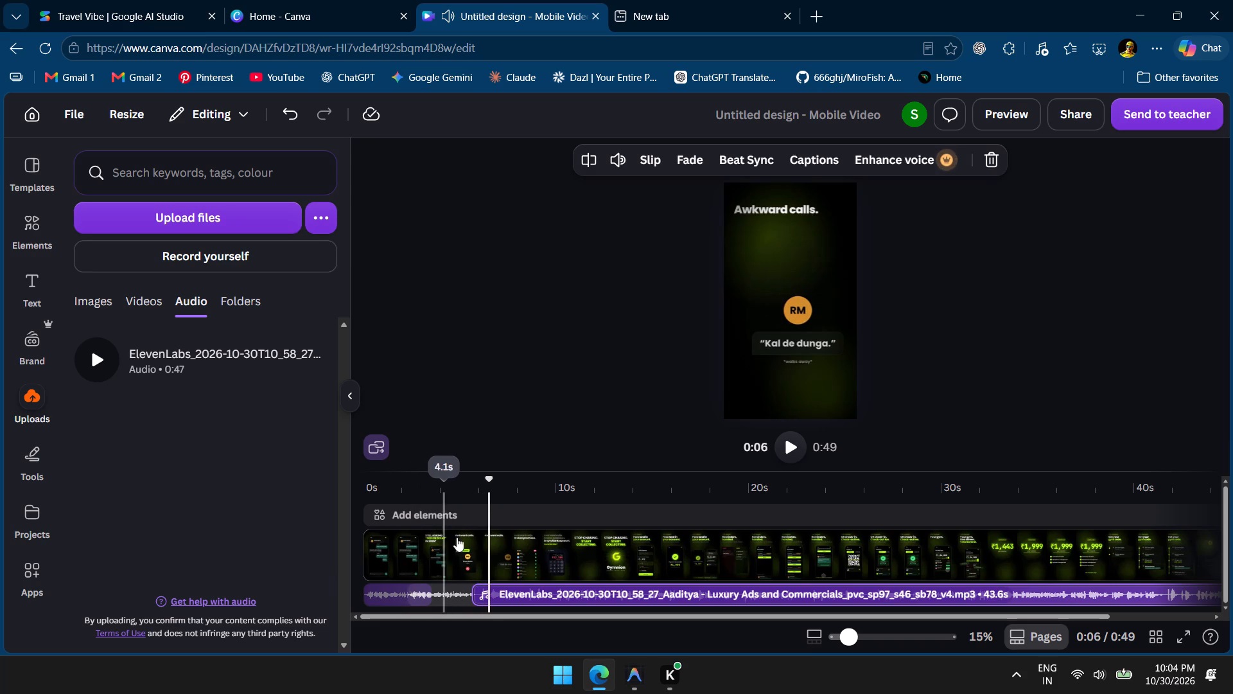
# Trim the second voiceover piece's beginning to leave 43.3 s, place it at about 5.9 s and play across the gap.
pyautogui.click(478, 594)
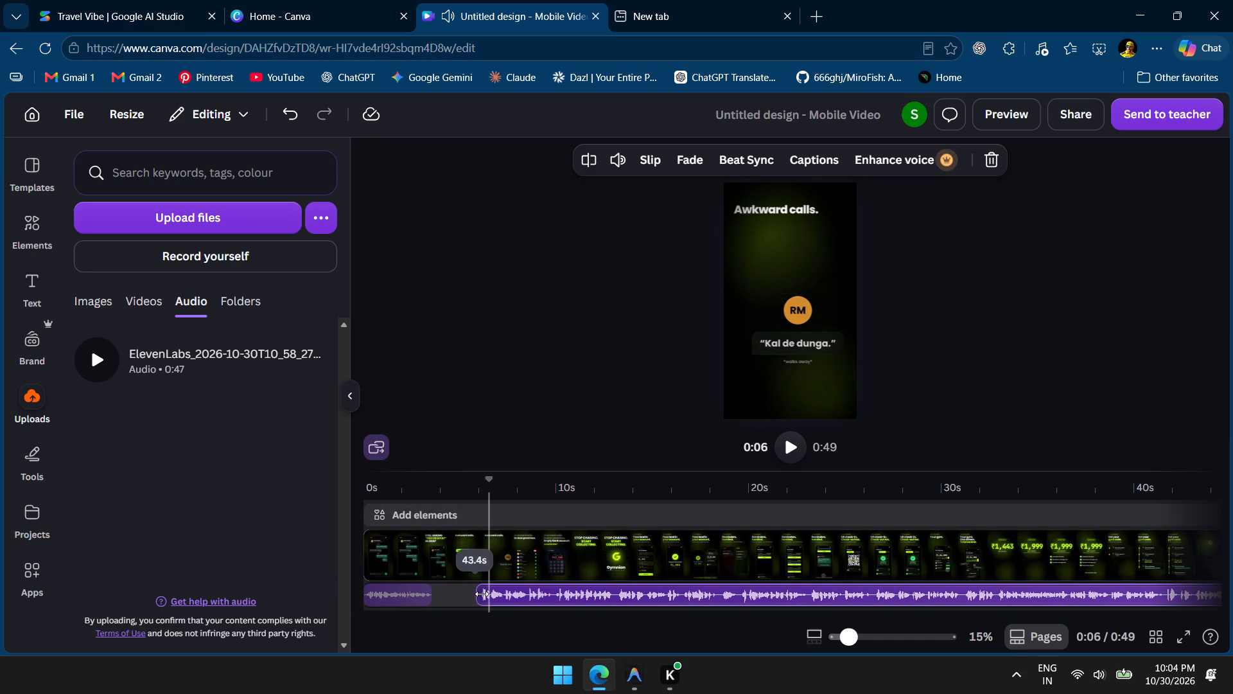
pyautogui.click(512, 594)
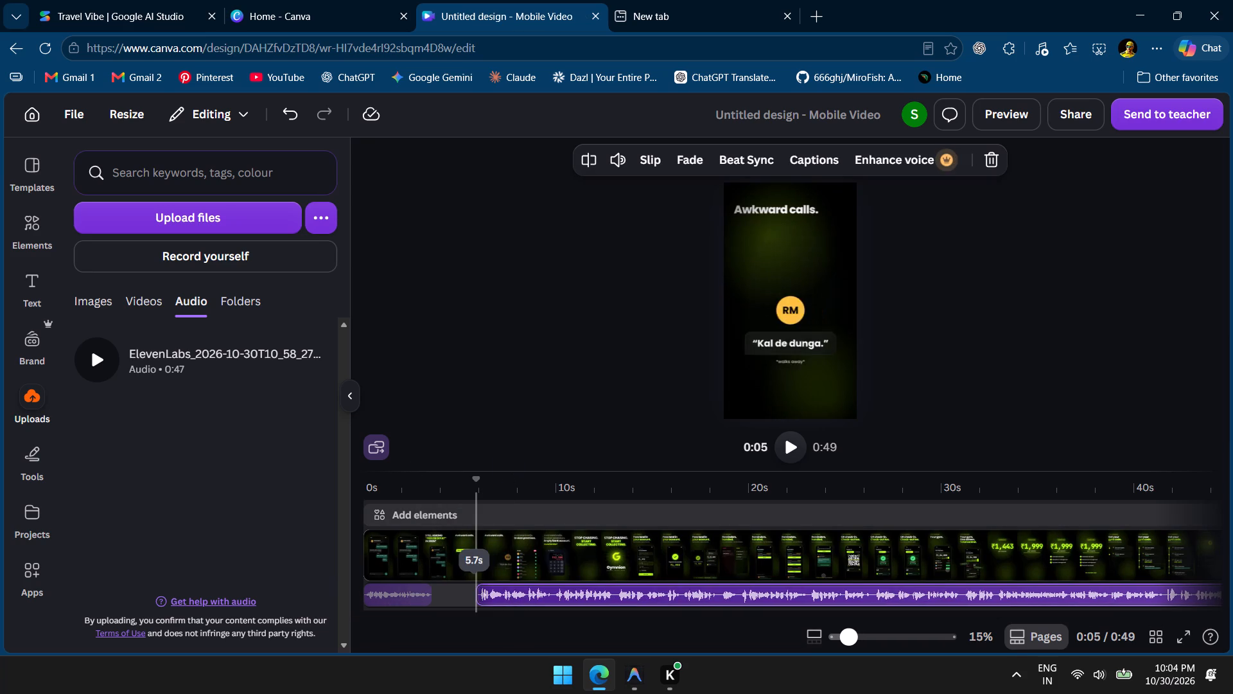
pyautogui.click(435, 484)
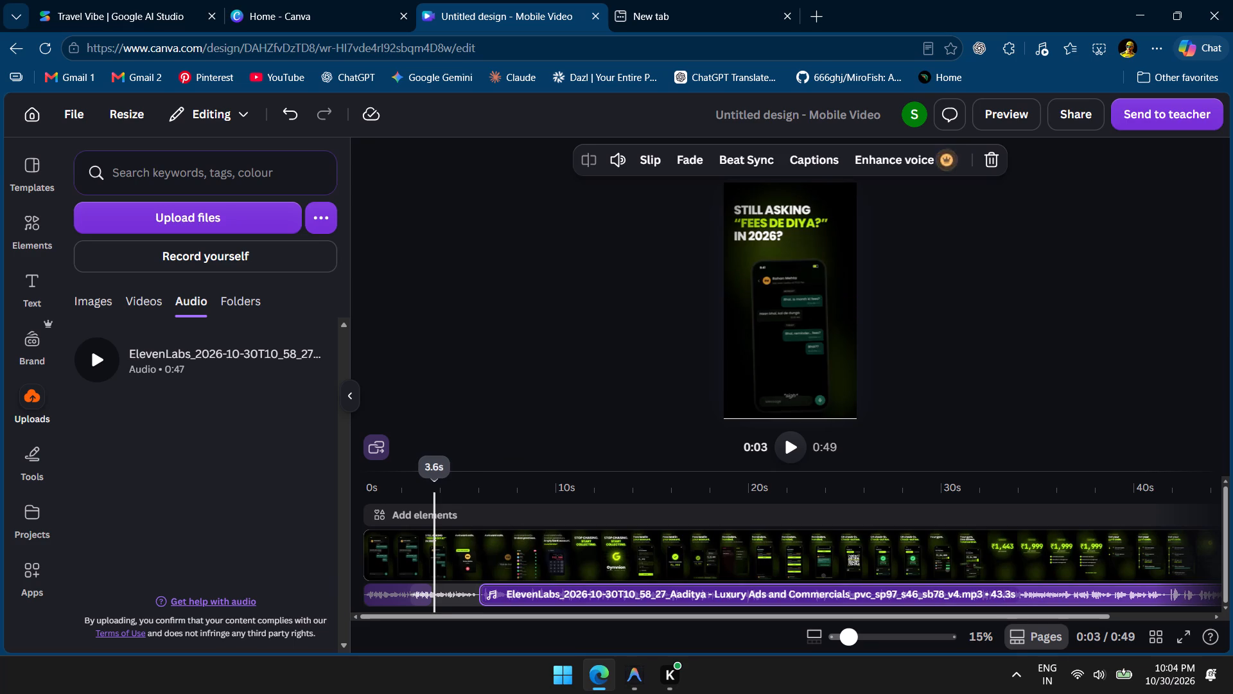
pyautogui.press('space')
pyautogui.press('space')
pyautogui.press('space')
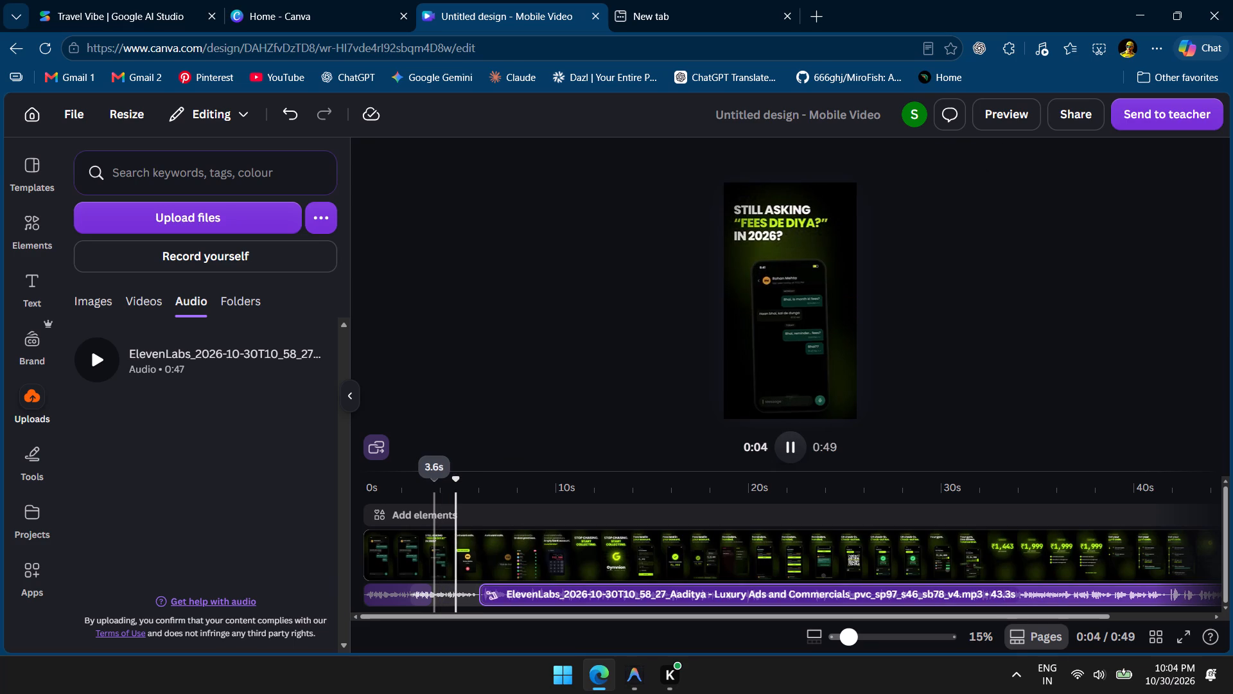
pyautogui.press('space')
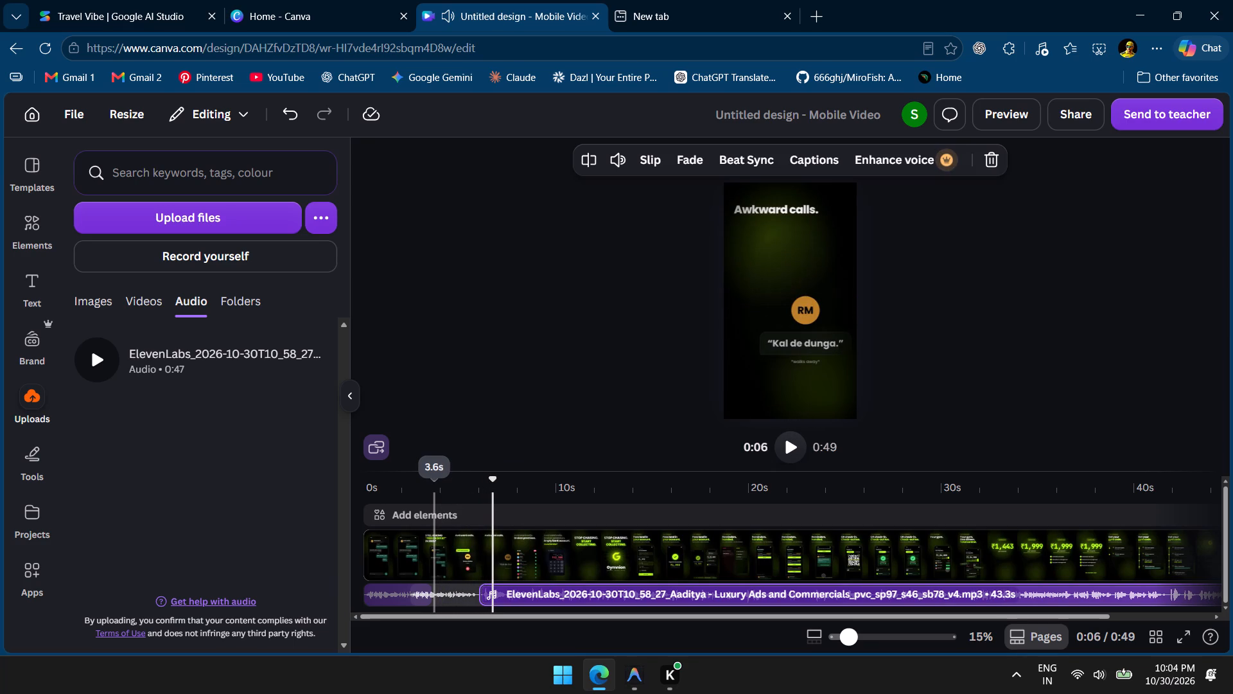
# Set the video clip's speed to 1.
pyautogui.click(526, 553)
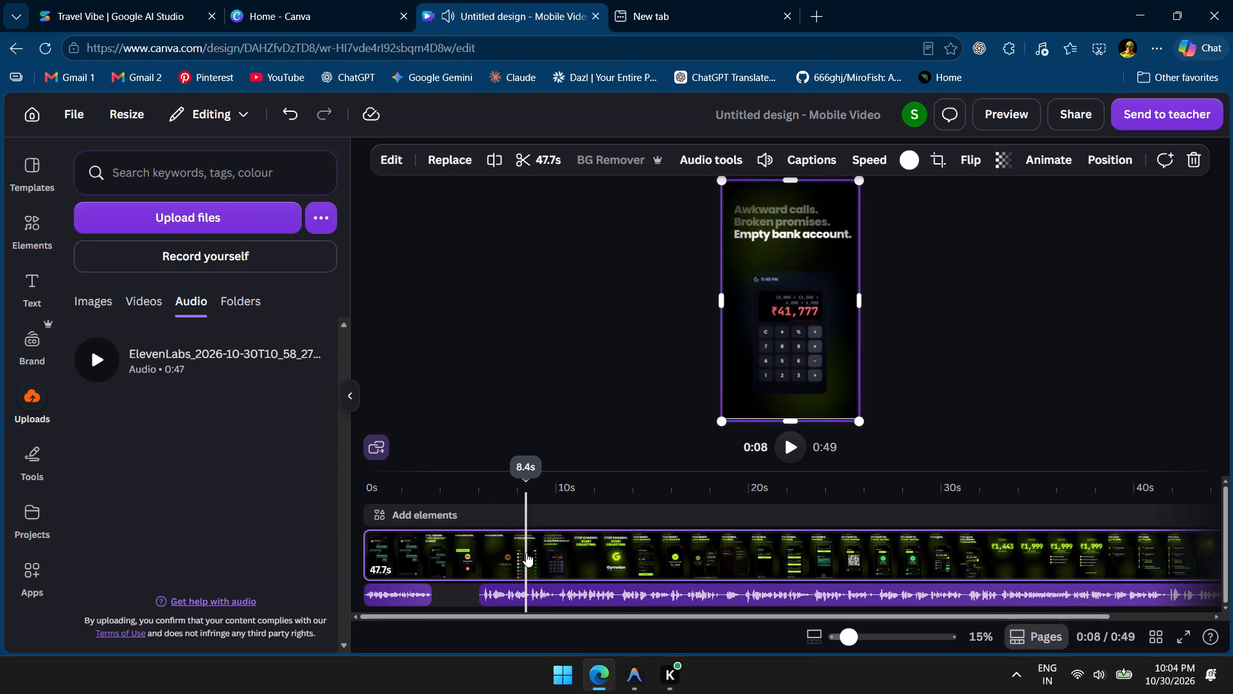
pyautogui.click(860, 159)
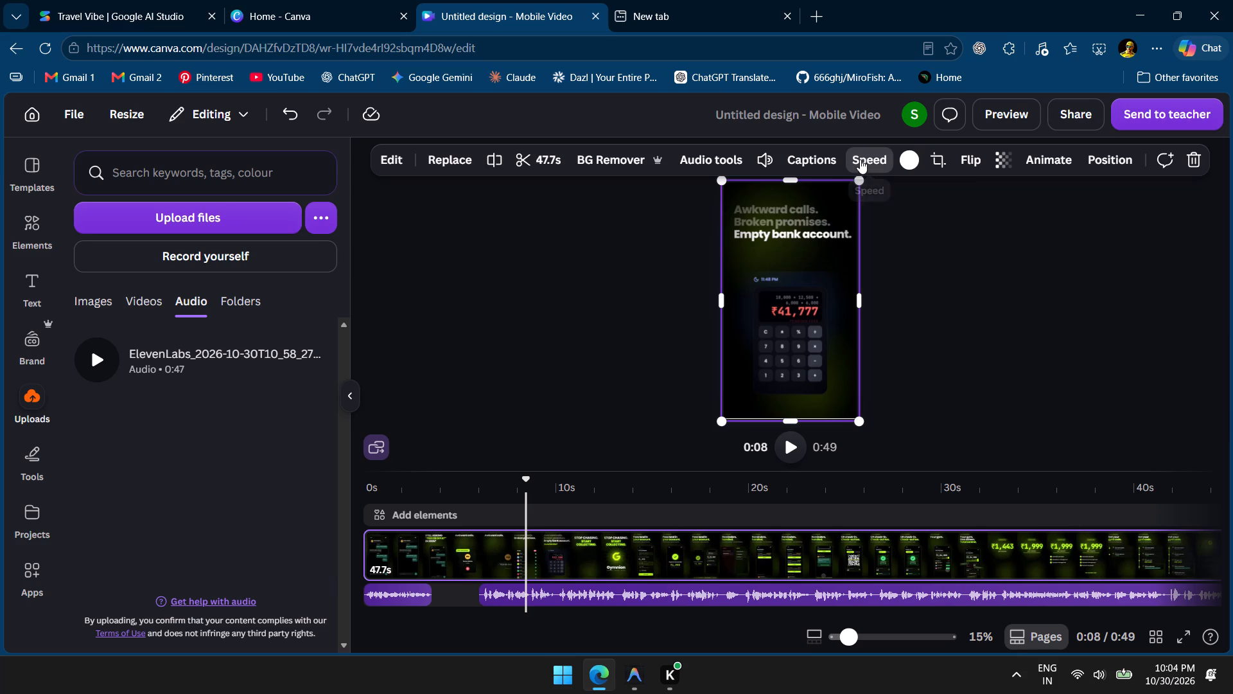
pyautogui.click(960, 220)
pyautogui.press('1')
pyautogui.press('Return')
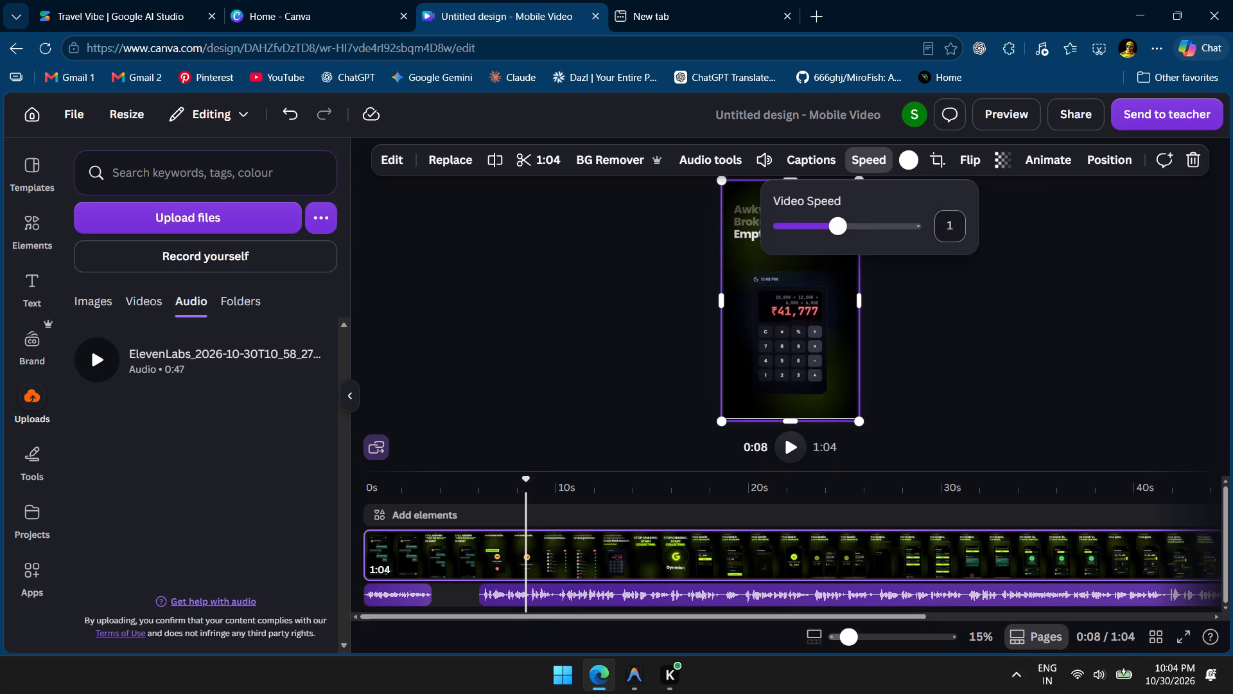
# Play from about 3 s into the "Broken promises." scene to check the voiceover against the slower video.
pyautogui.moveTo(527, 479); pyautogui.dragTo(466, 478)
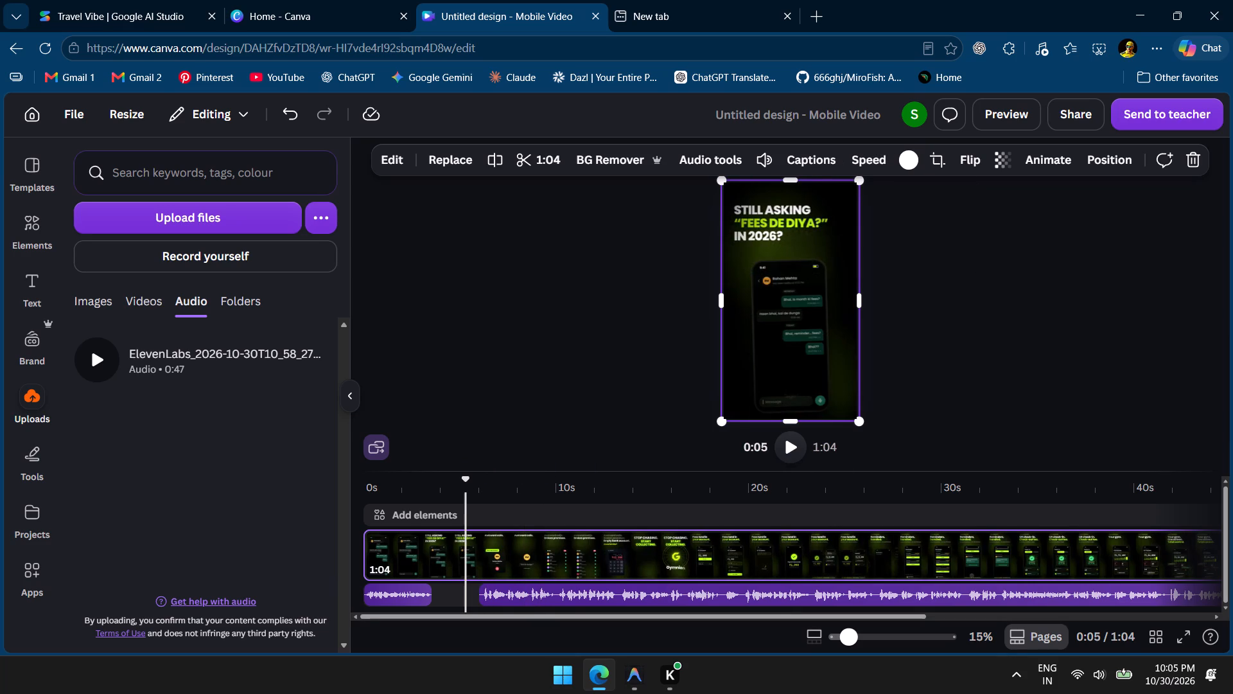
pyautogui.moveTo(466, 478); pyautogui.dragTo(417, 483)
pyautogui.press('space')
pyautogui.press('space')
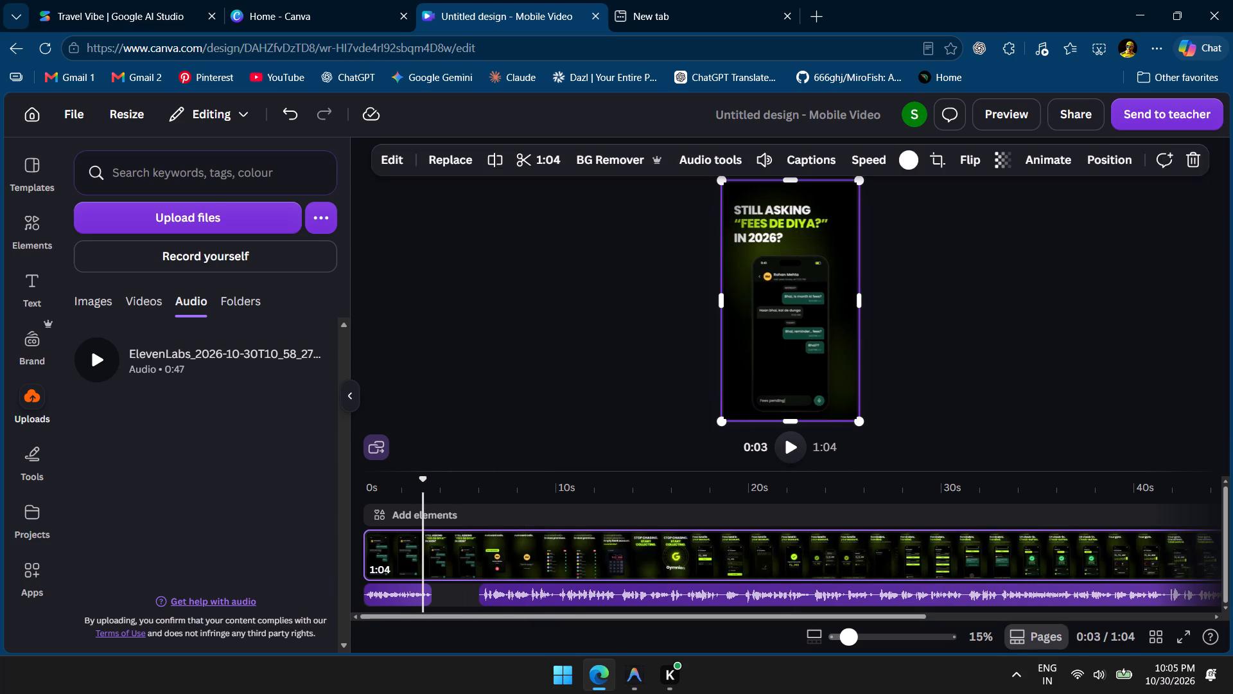
pyautogui.press('space')
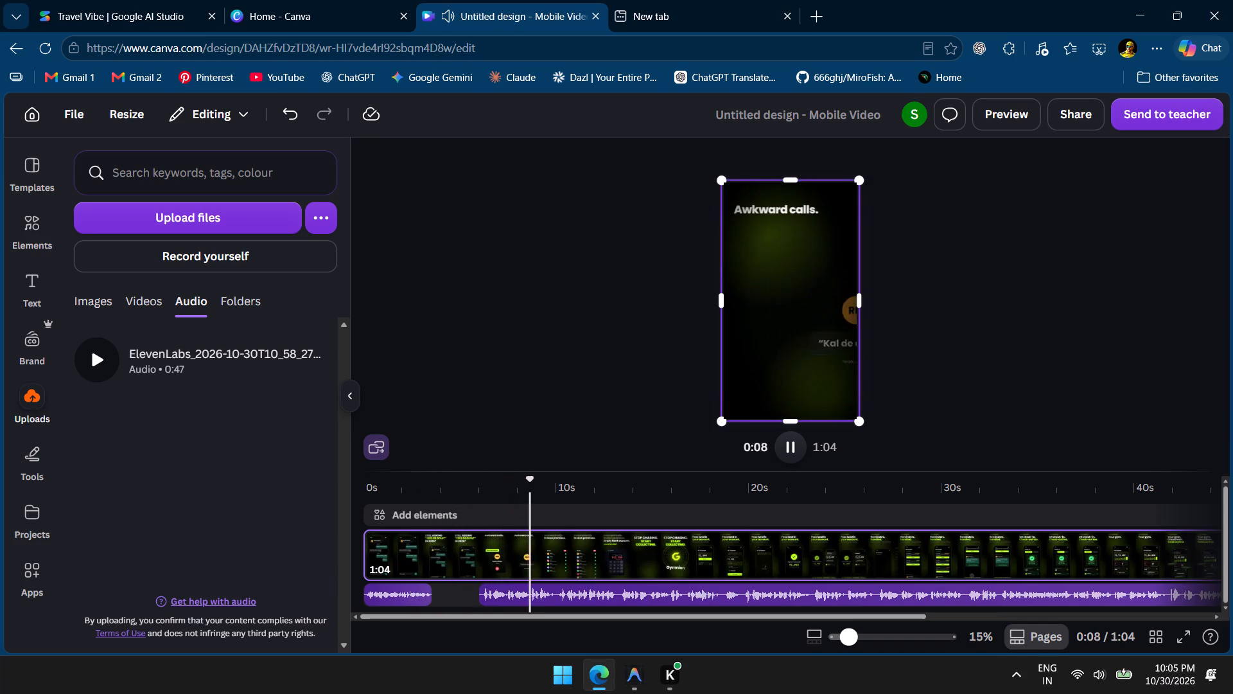
pyautogui.press('space')
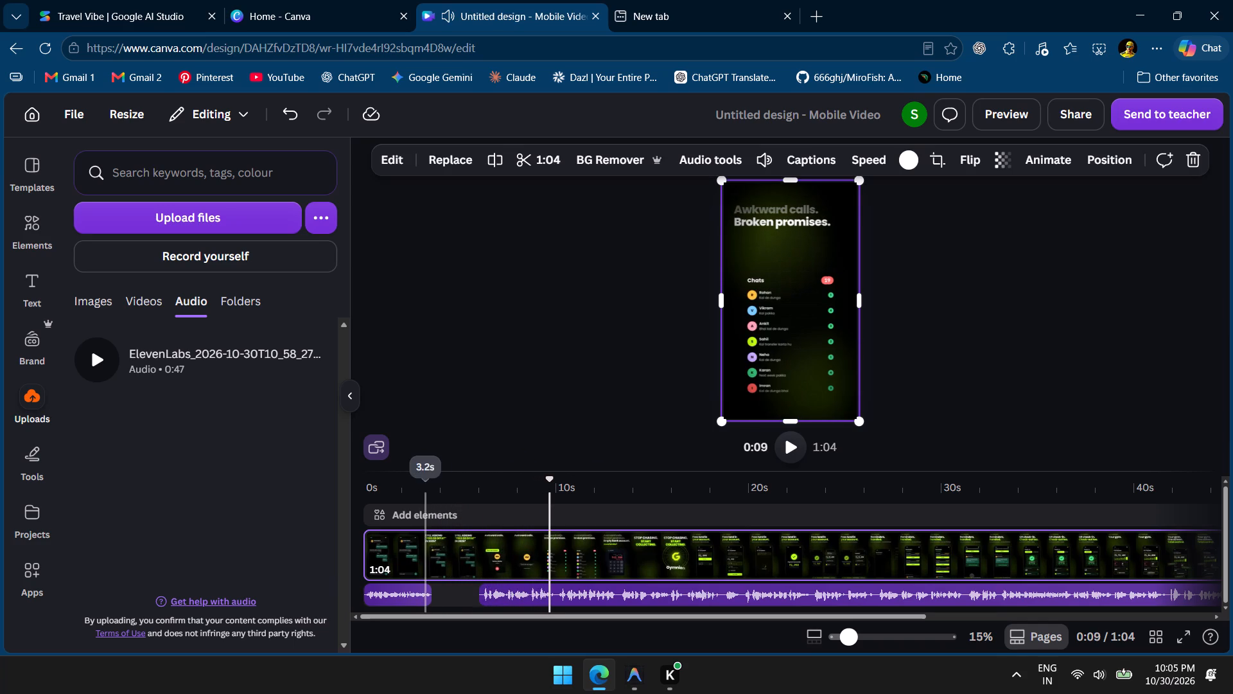
# Replay the start of the "Awkward calls." scene to find the cut point and split the second voiceover piece at about 7.1 s.
pyautogui.moveTo(550, 485); pyautogui.dragTo(514, 485)
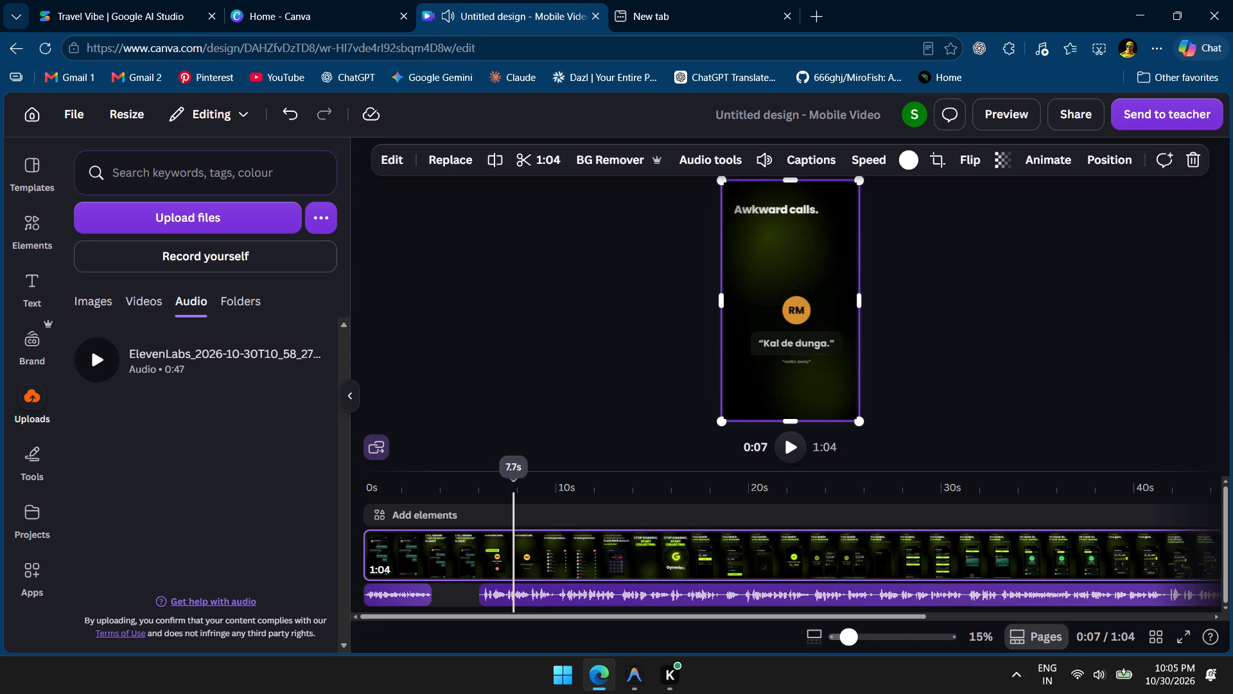
pyautogui.moveTo(514, 485); pyautogui.dragTo(485, 485)
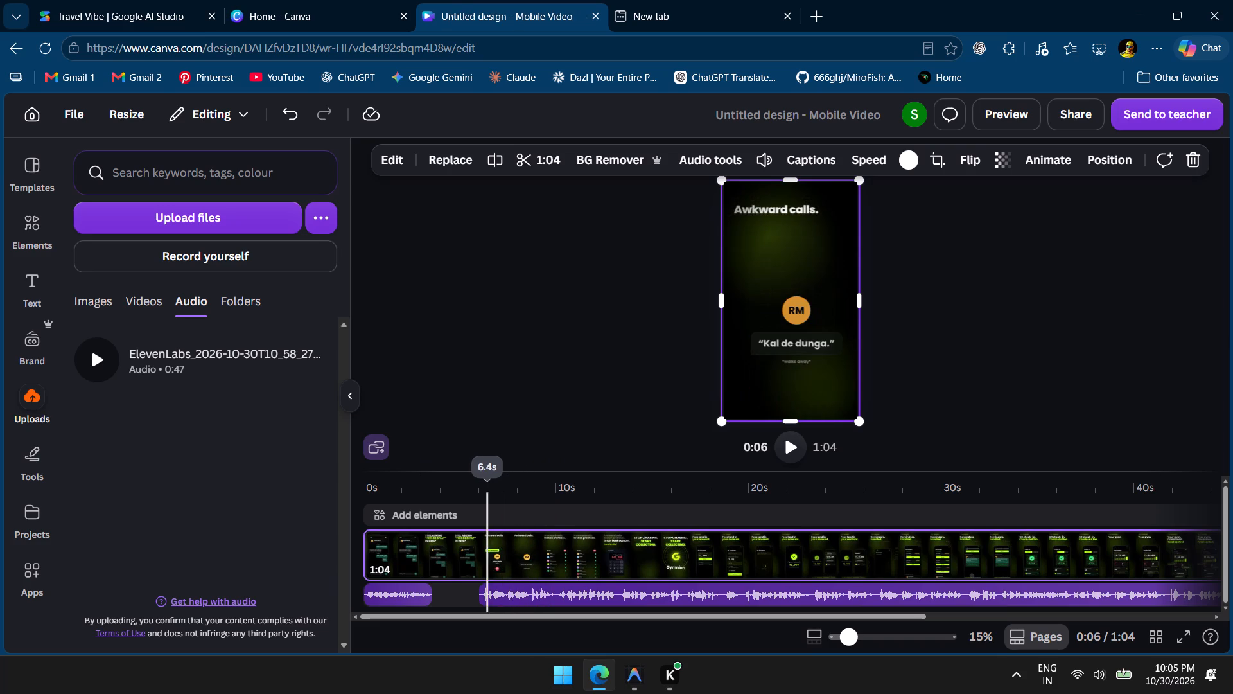
pyautogui.moveTo(485, 485); pyautogui.dragTo(482, 484)
pyautogui.press('space')
pyautogui.press('space')
pyautogui.press('space')
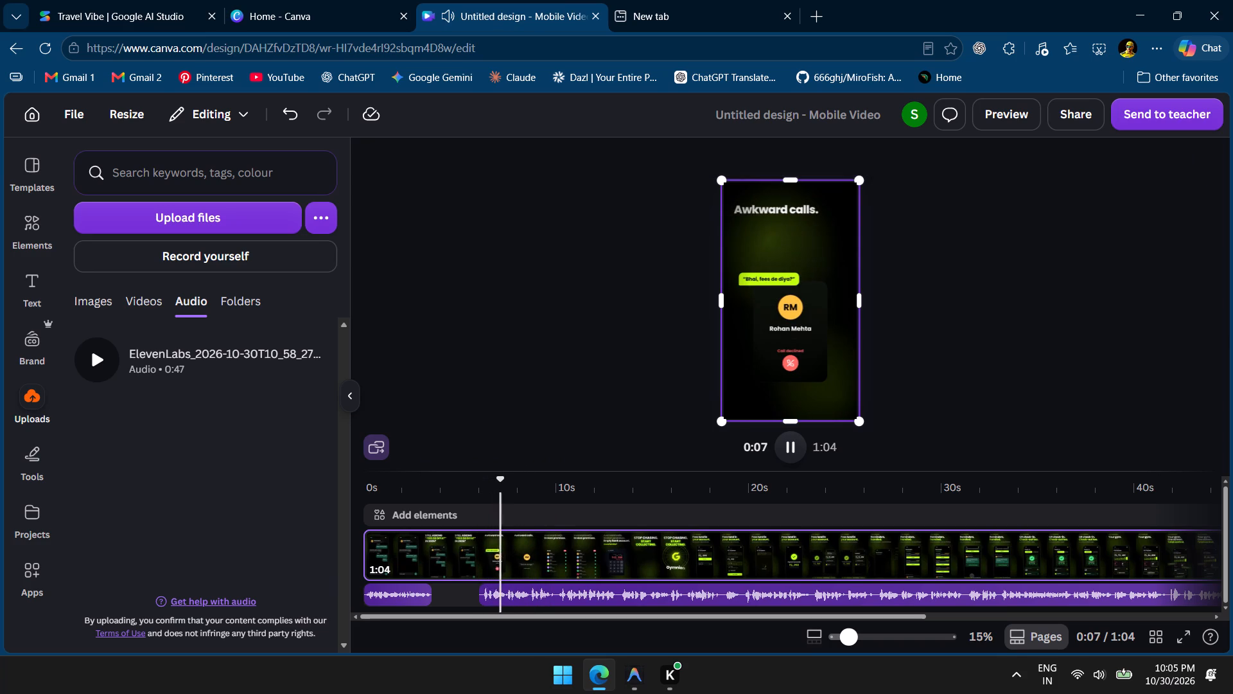
pyautogui.press('space')
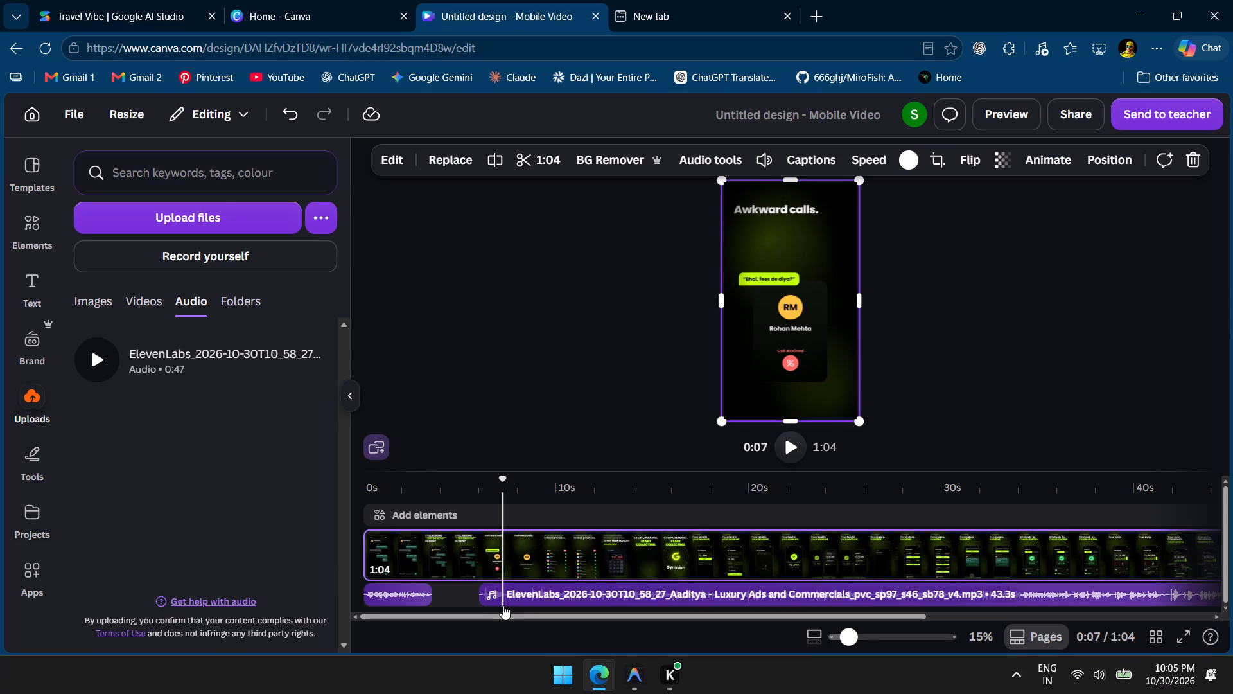
pyautogui.click(503, 605)
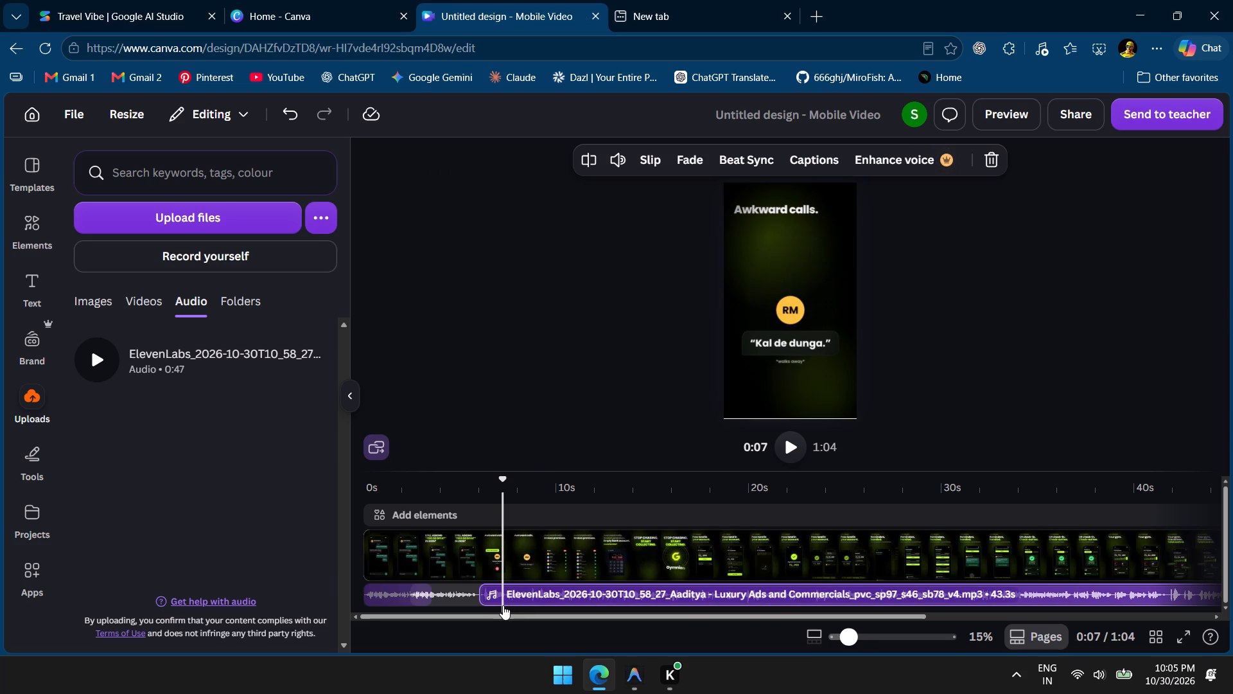
pyautogui.click(503, 594)
pyautogui.click(584, 170)
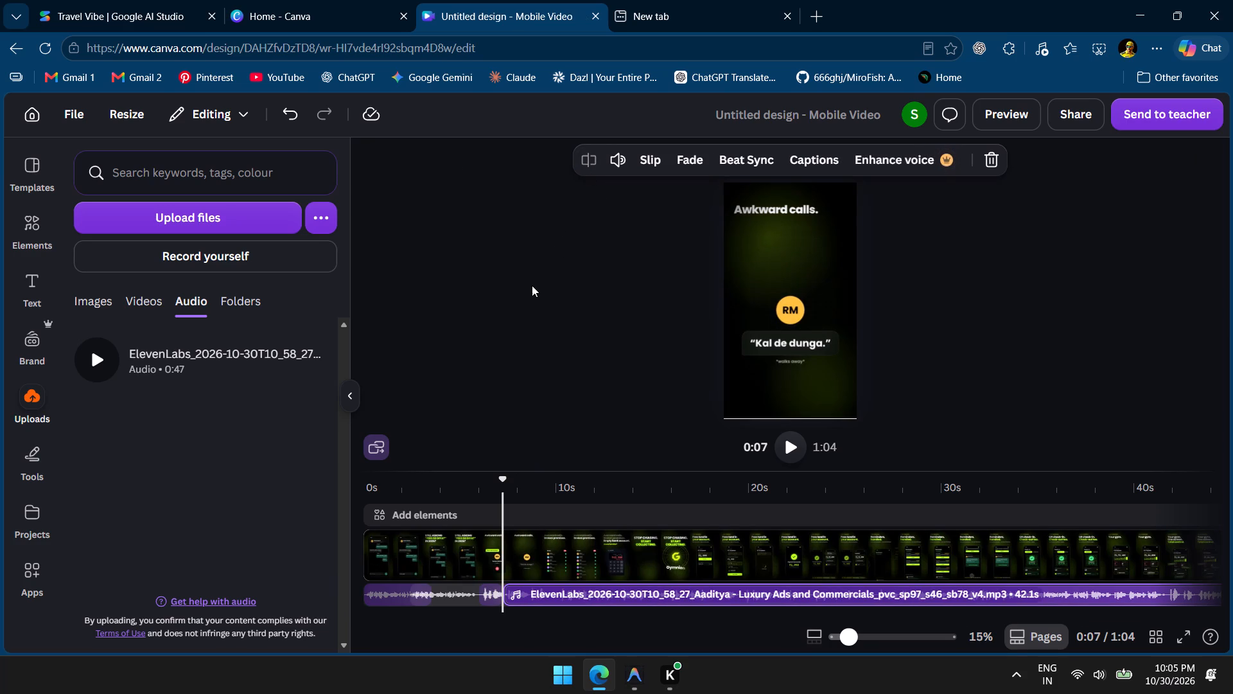
# Shift the third voiceover piece to start at about 8.6 s, where the chat list scene begins.
pyautogui.moveTo(548, 594); pyautogui.dragTo(559, 592)
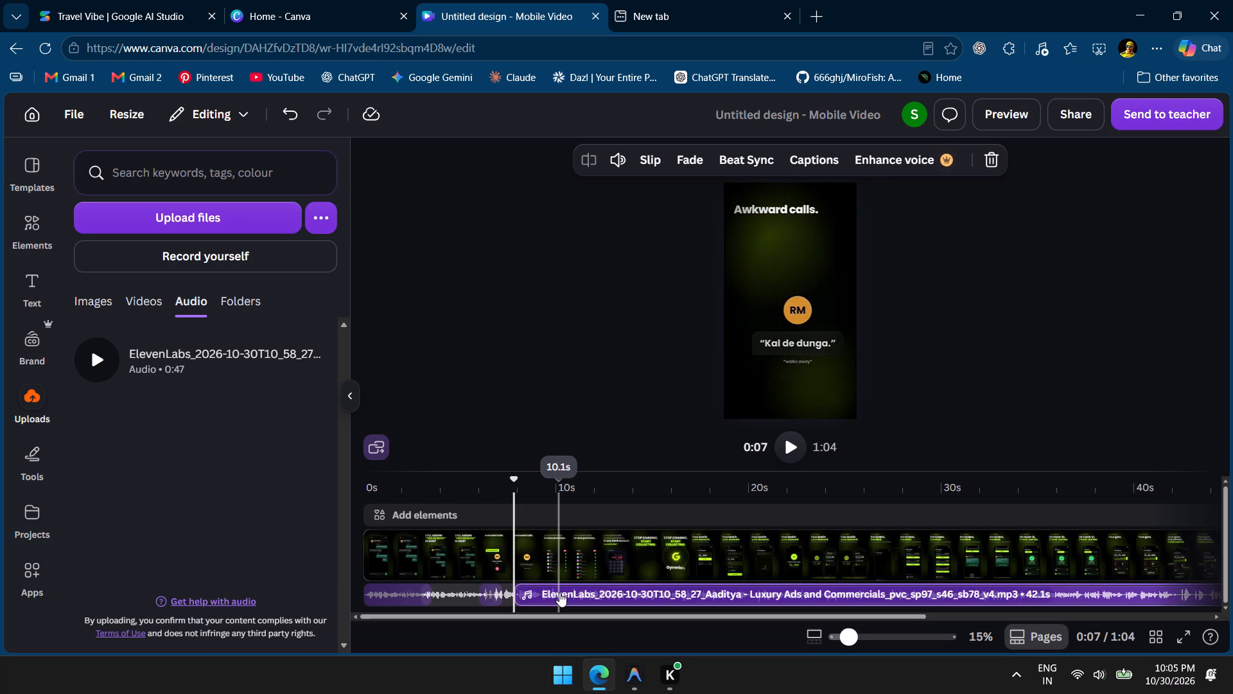
pyautogui.moveTo(559, 592); pyautogui.dragTo(575, 594)
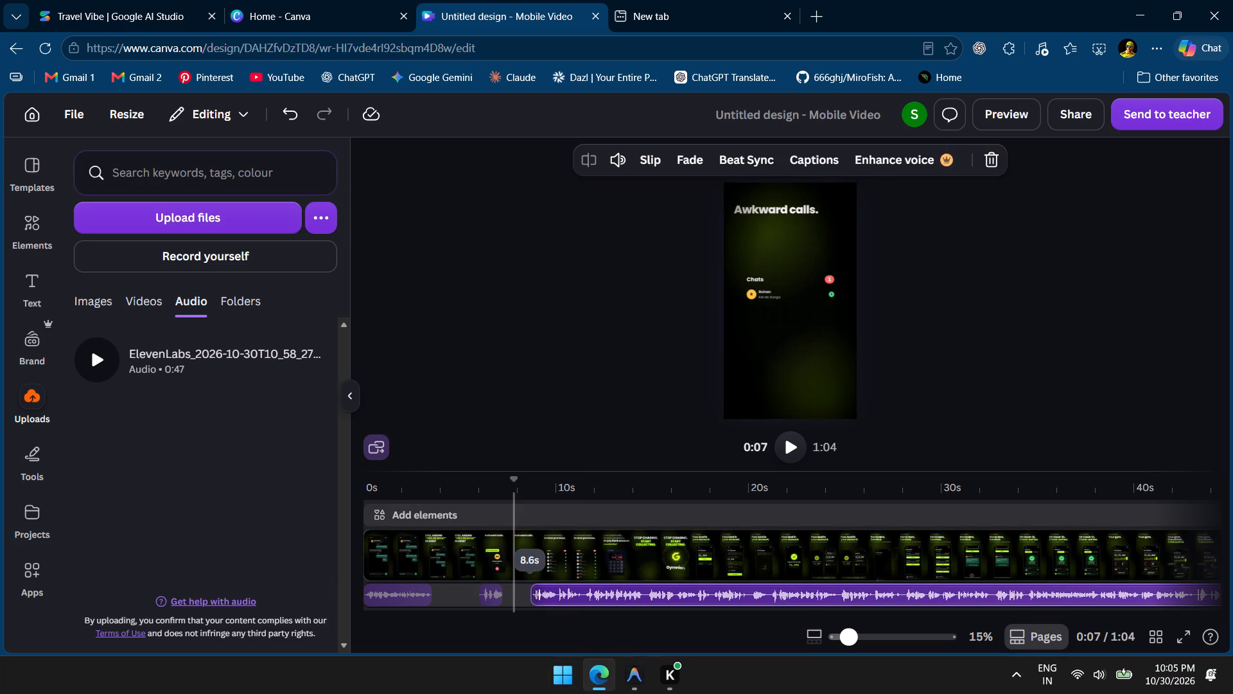
# Move the third voiceover piece slightly earlier so it starts at about 8.5 s.
pyautogui.moveTo(575, 594); pyautogui.dragTo(572, 594)
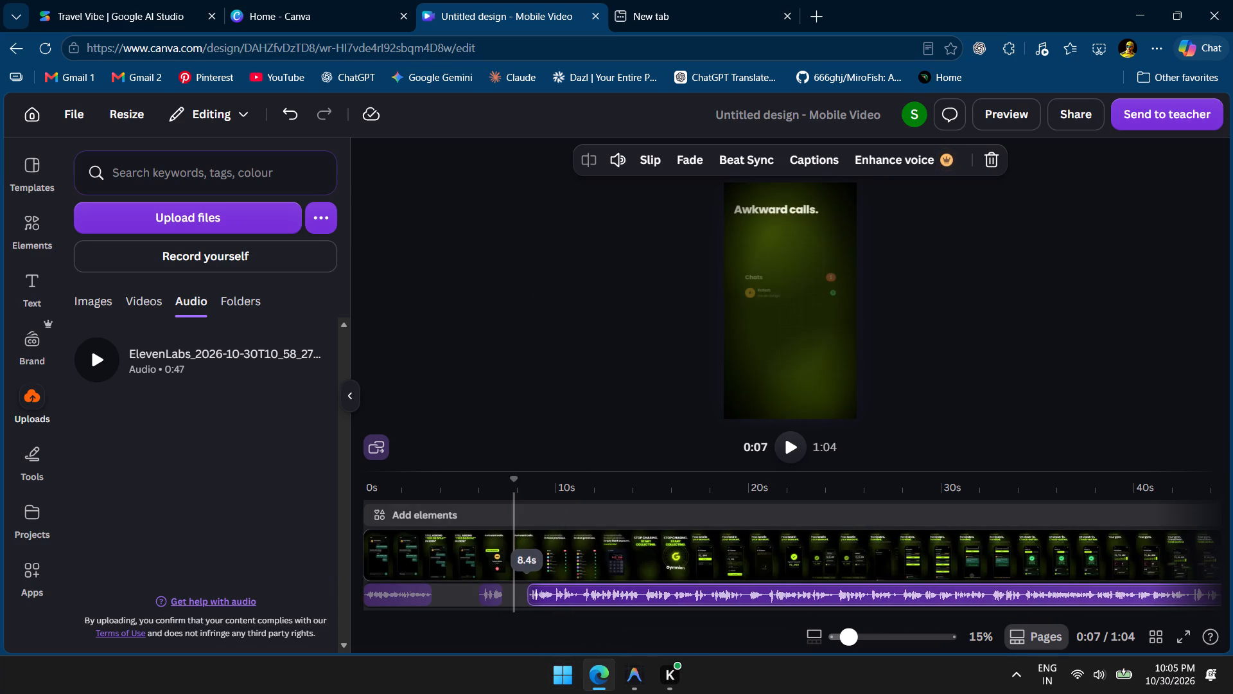
pyautogui.moveTo(572, 594); pyautogui.dragTo(573, 594)
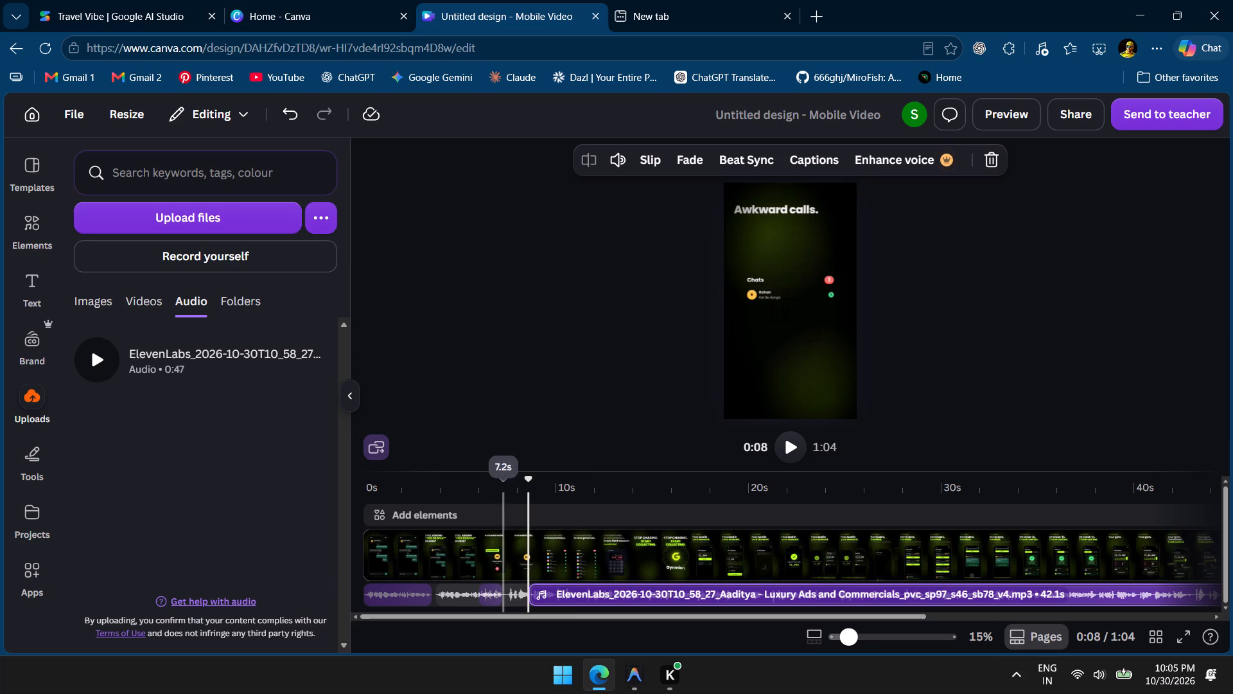
# Replay the "Awkward calls." scene from about 5.9 s and again from about 3.4 s to check the third voiceover piece's timing.
pyautogui.click(479, 492)
pyautogui.press('space')
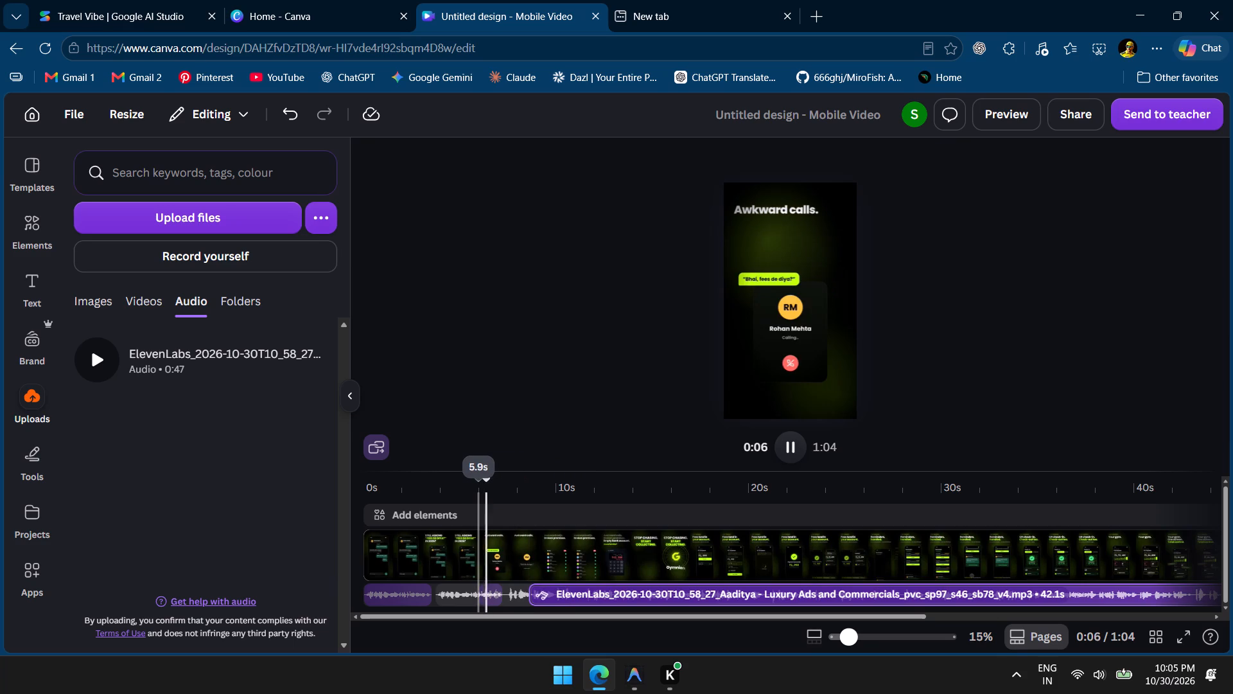
pyautogui.press('space')
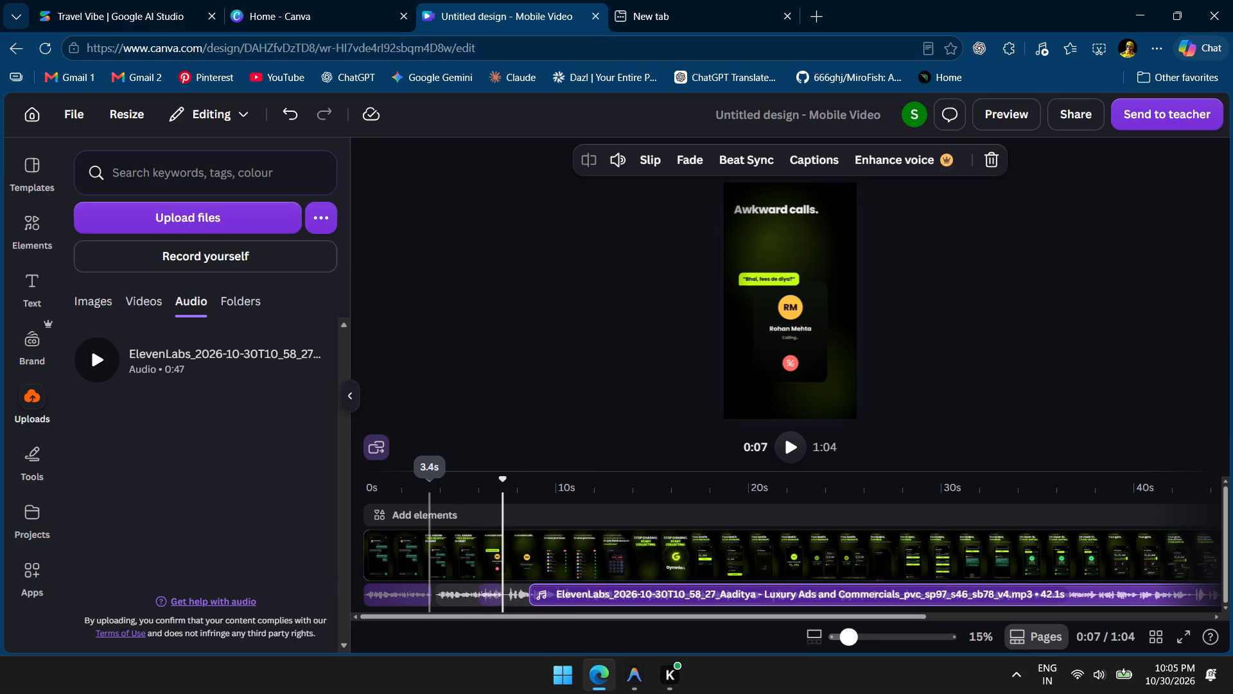
pyautogui.click(430, 491)
pyautogui.press('space')
pyautogui.press('space')
pyautogui.press('space')
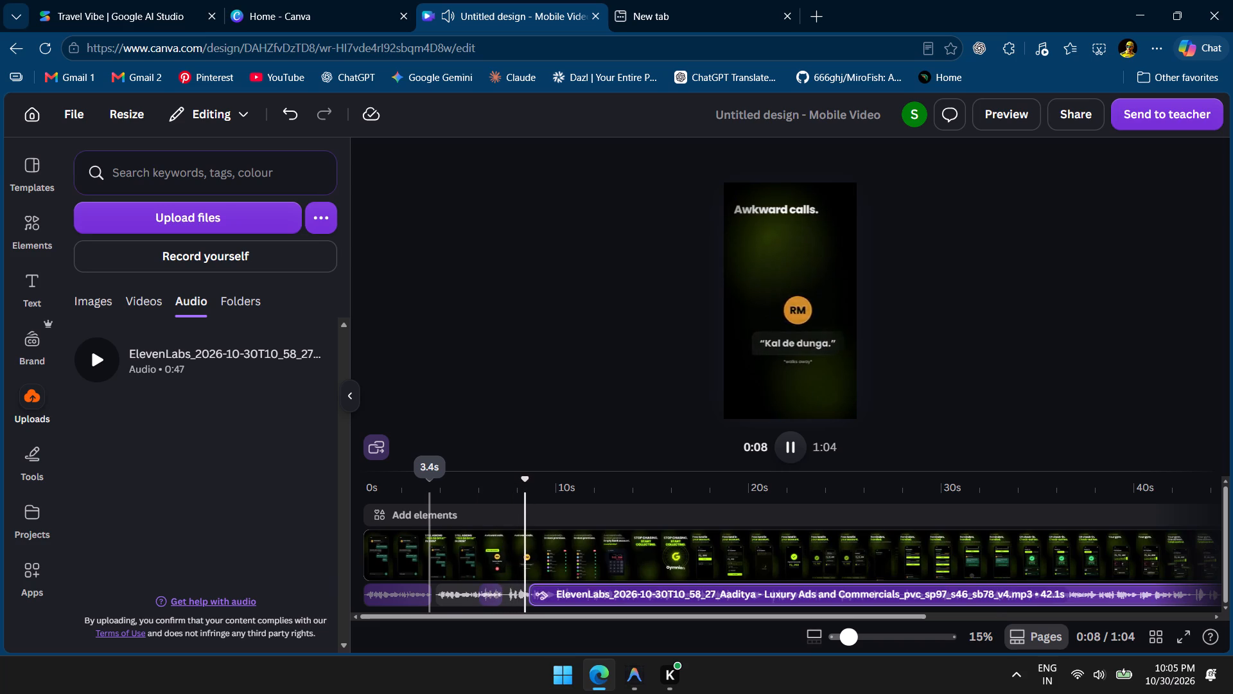
pyautogui.press('space')
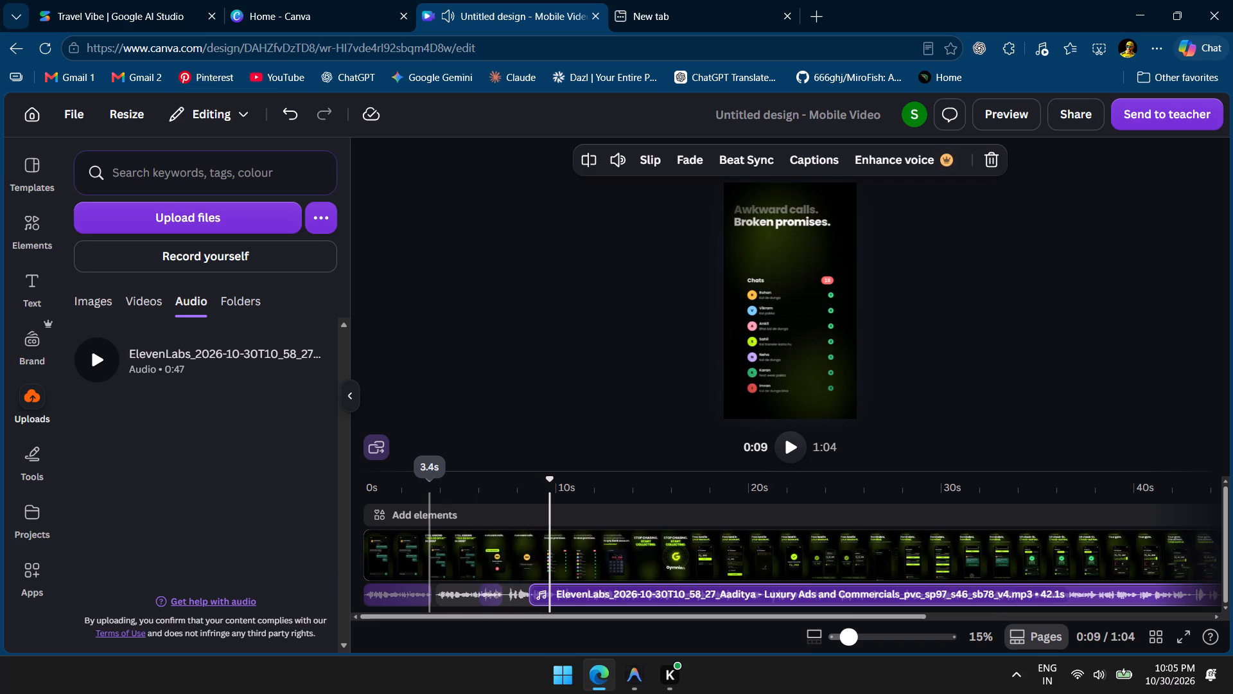
# Trim the start of the third voiceover piece to about 8.6 s and replay the transition into "Broken promises.".
pyautogui.click(535, 597)
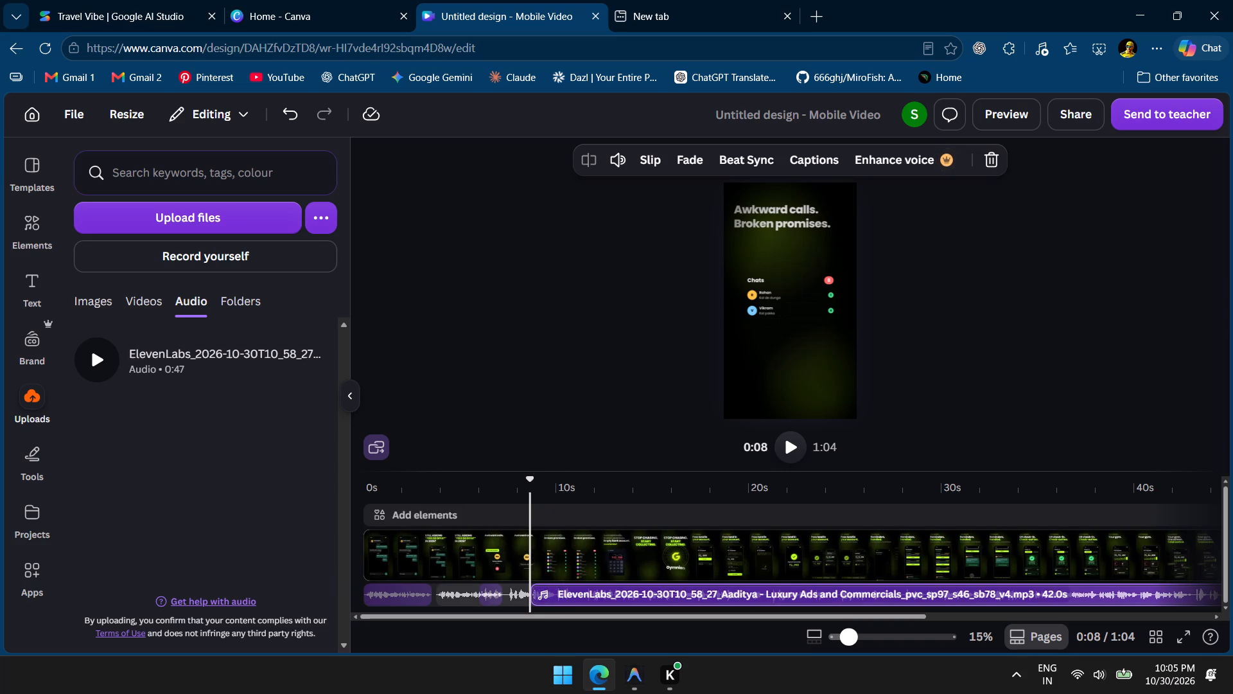
pyautogui.moveTo(527, 481); pyautogui.dragTo(494, 478)
pyautogui.press('space')
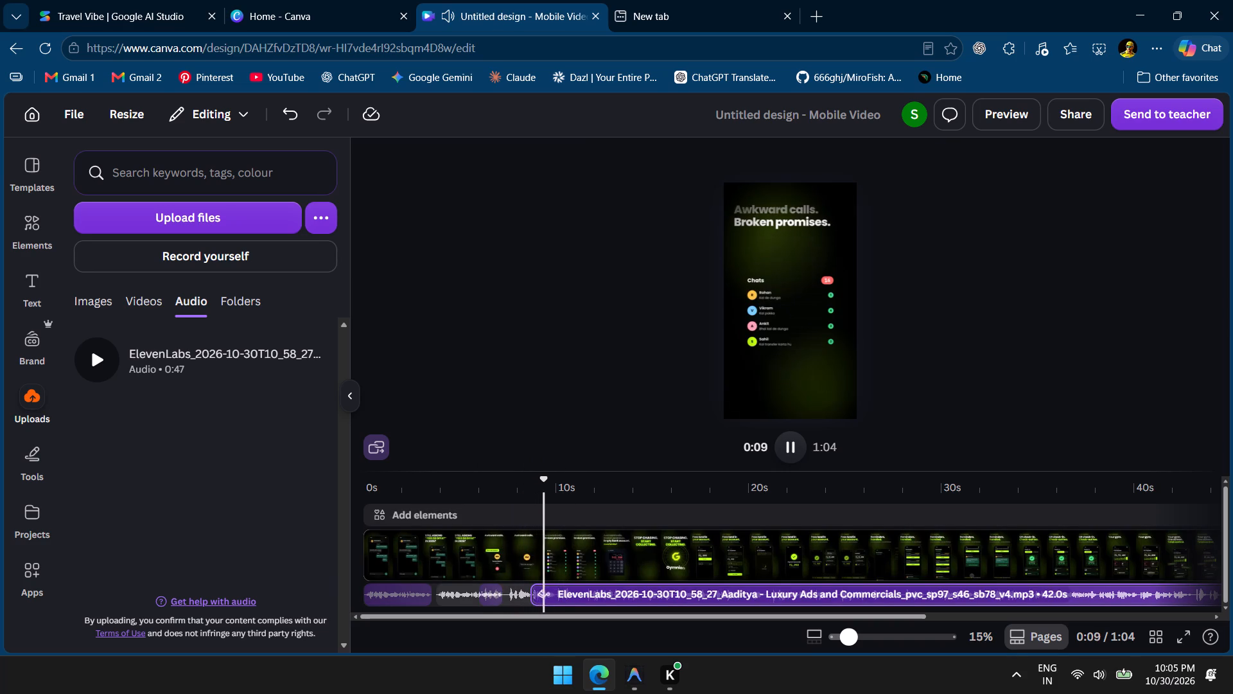
pyautogui.press('space')
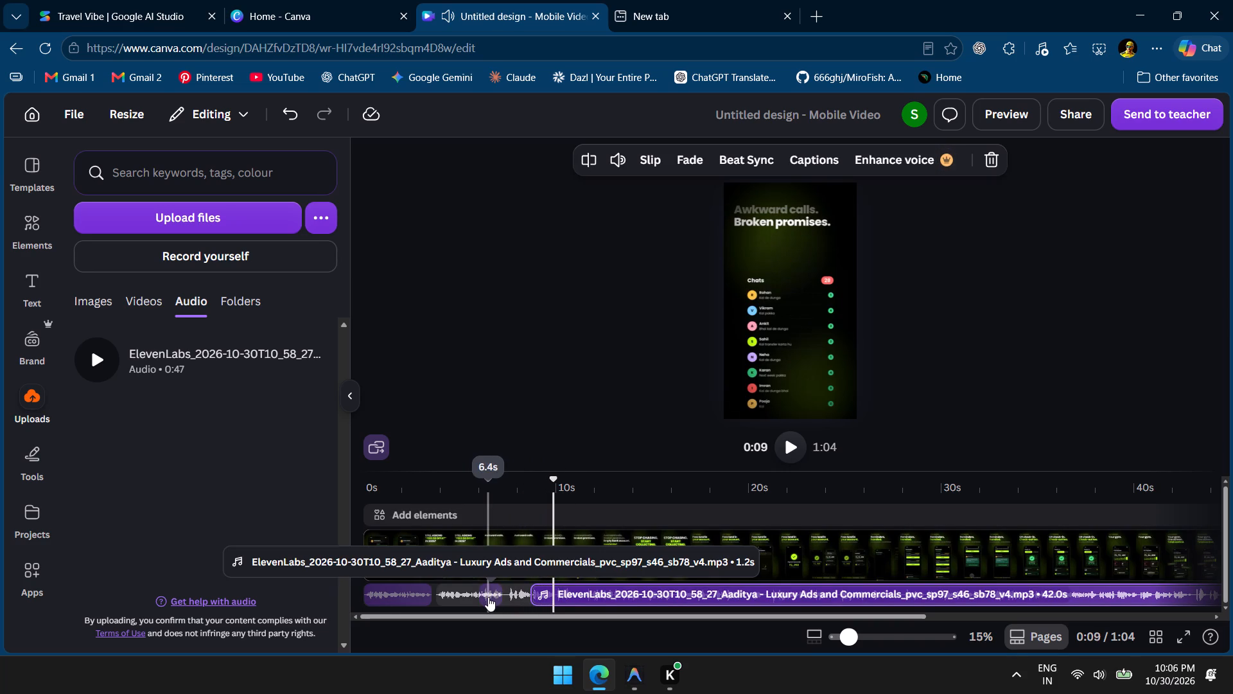
# Extend the end of the second voiceover piece to about 7.4 s and replay from about 5 s to check it.
pyautogui.click(503, 597)
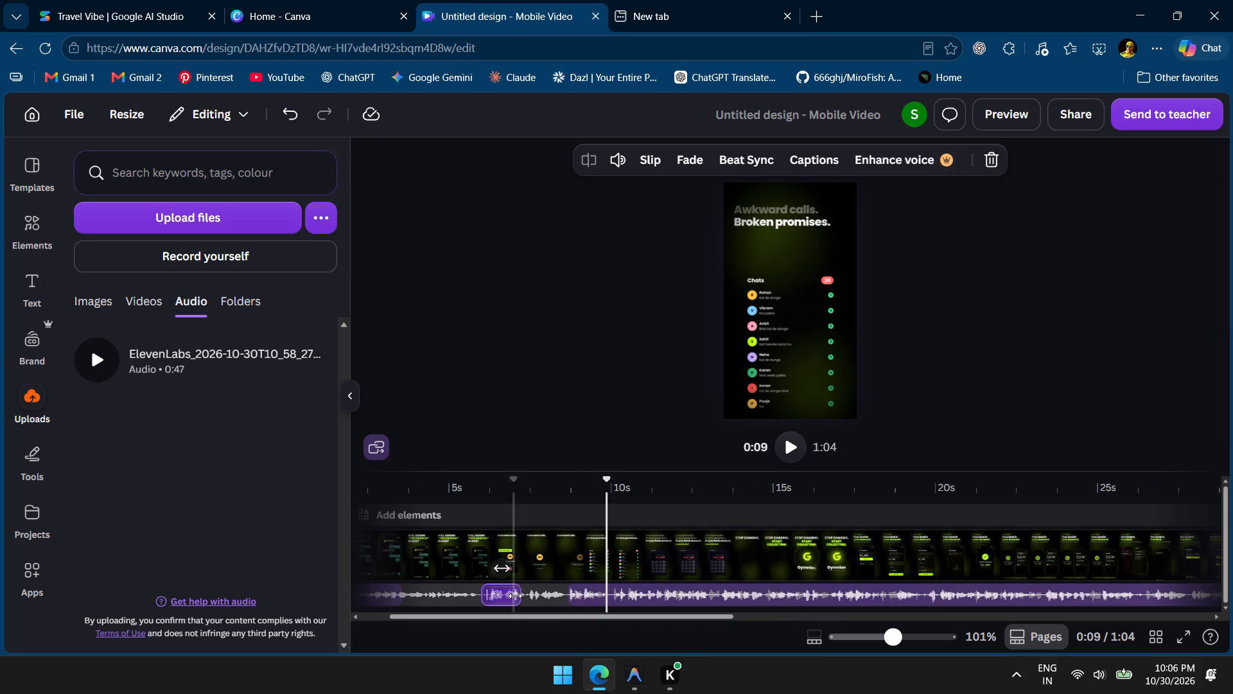
pyautogui.click(518, 594)
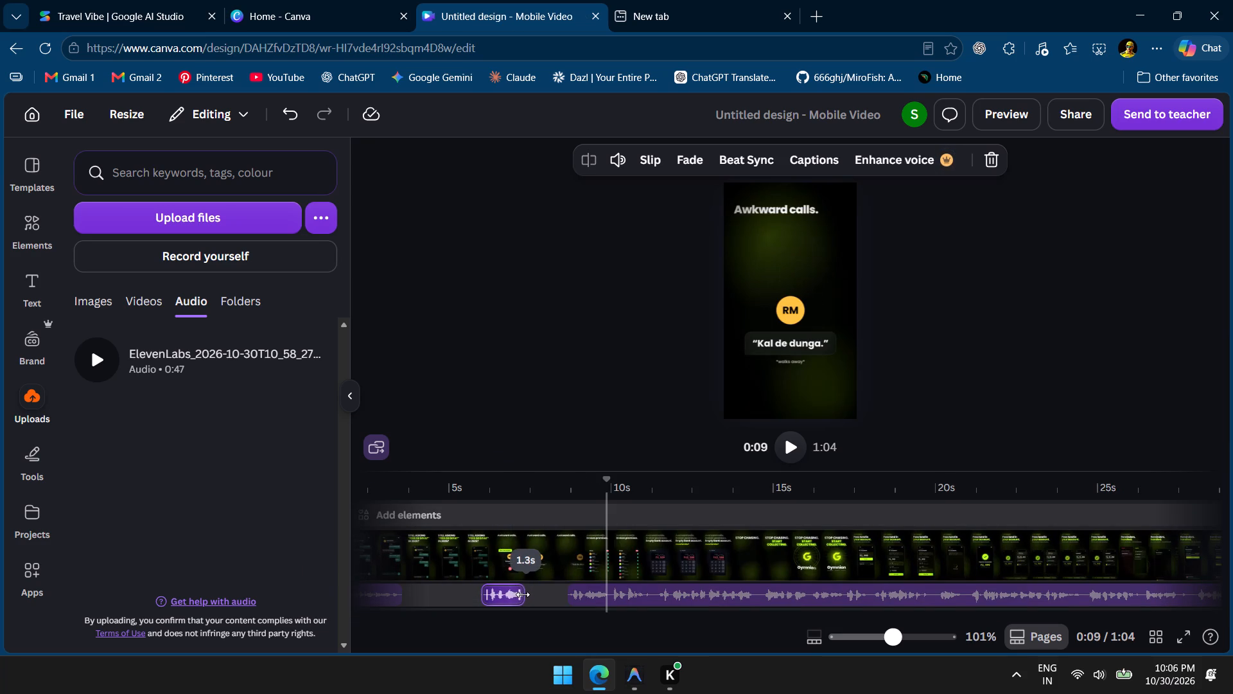
pyautogui.click(448, 493)
pyautogui.press('space')
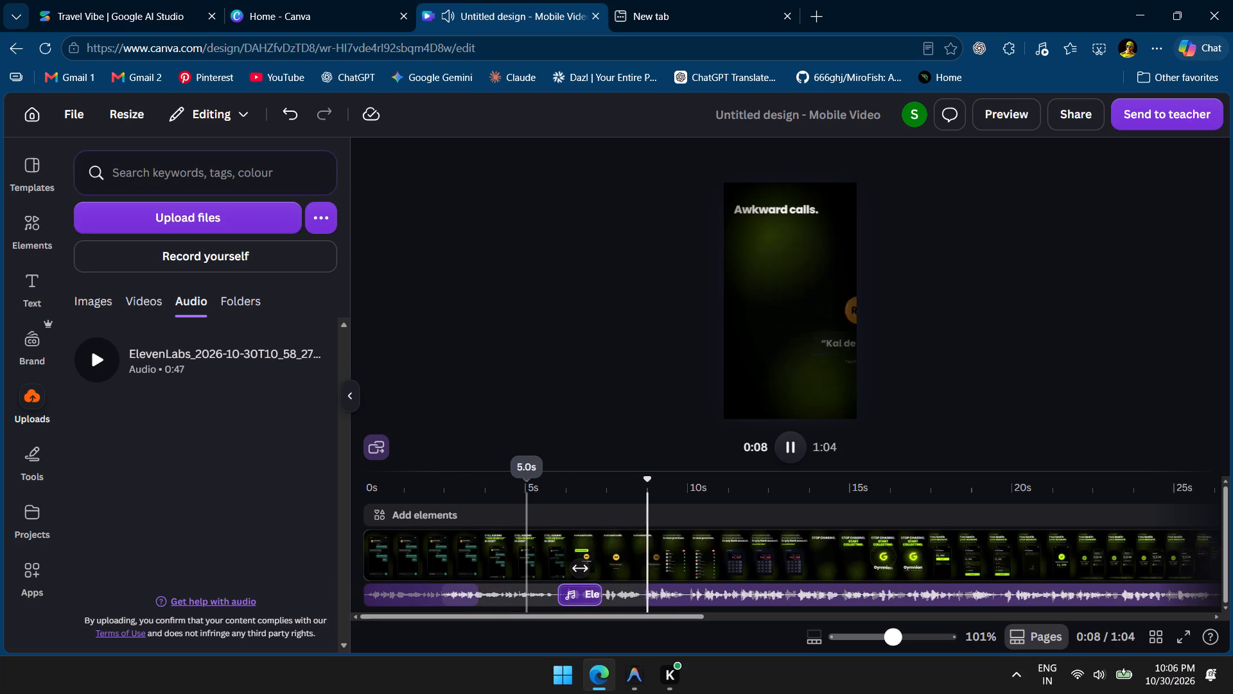
pyautogui.press('space')
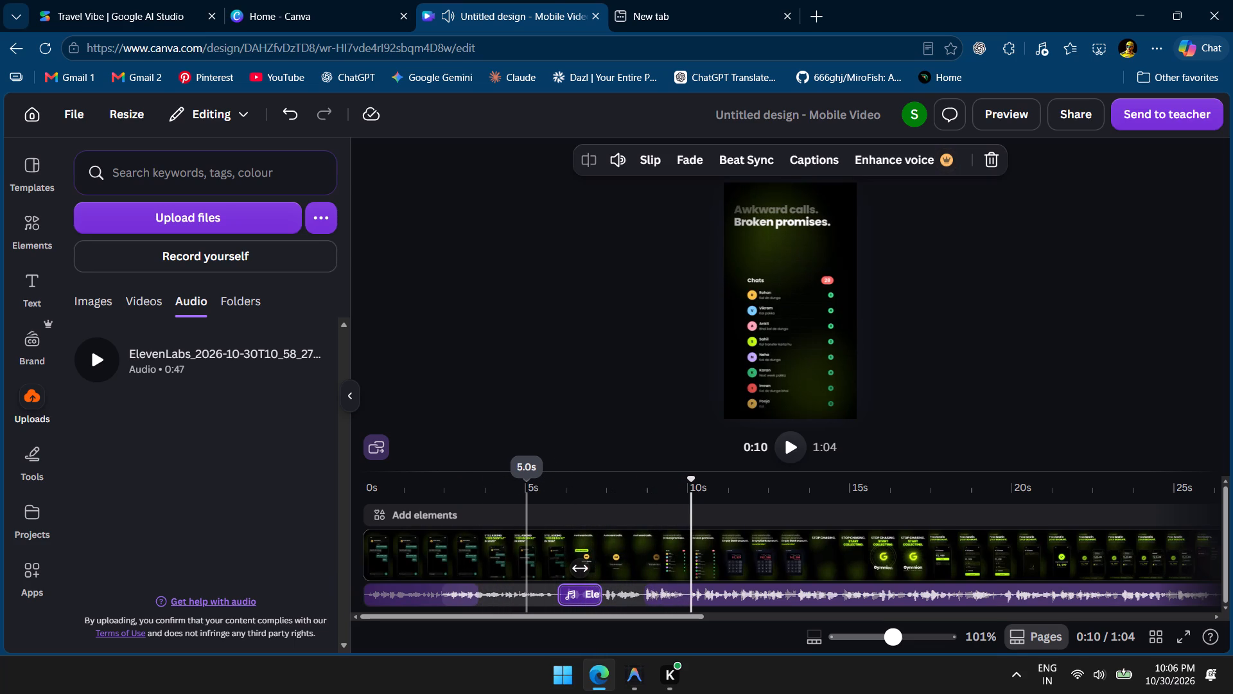
pyautogui.press('space')
pyautogui.press('space')
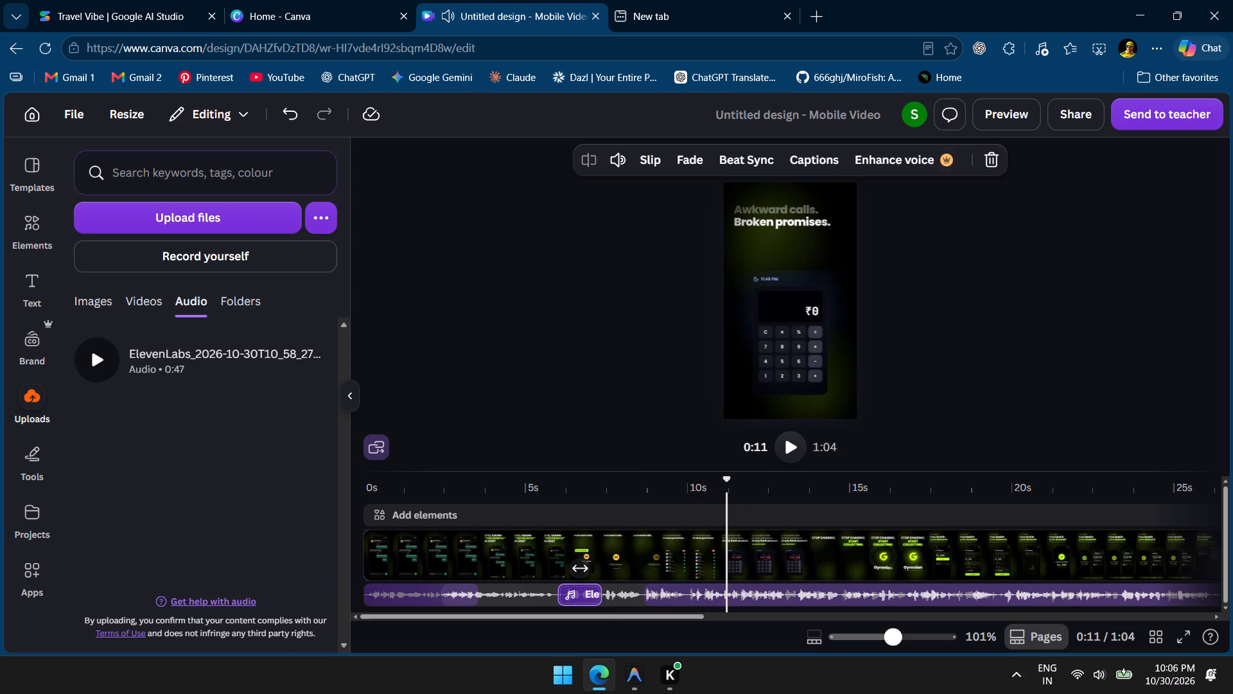
# Replay the end of the "Broken promises." chat list to find the cut point and split the third voiceover piece at about 9.7 s.
pyautogui.moveTo(729, 485); pyautogui.dragTo(689, 486)
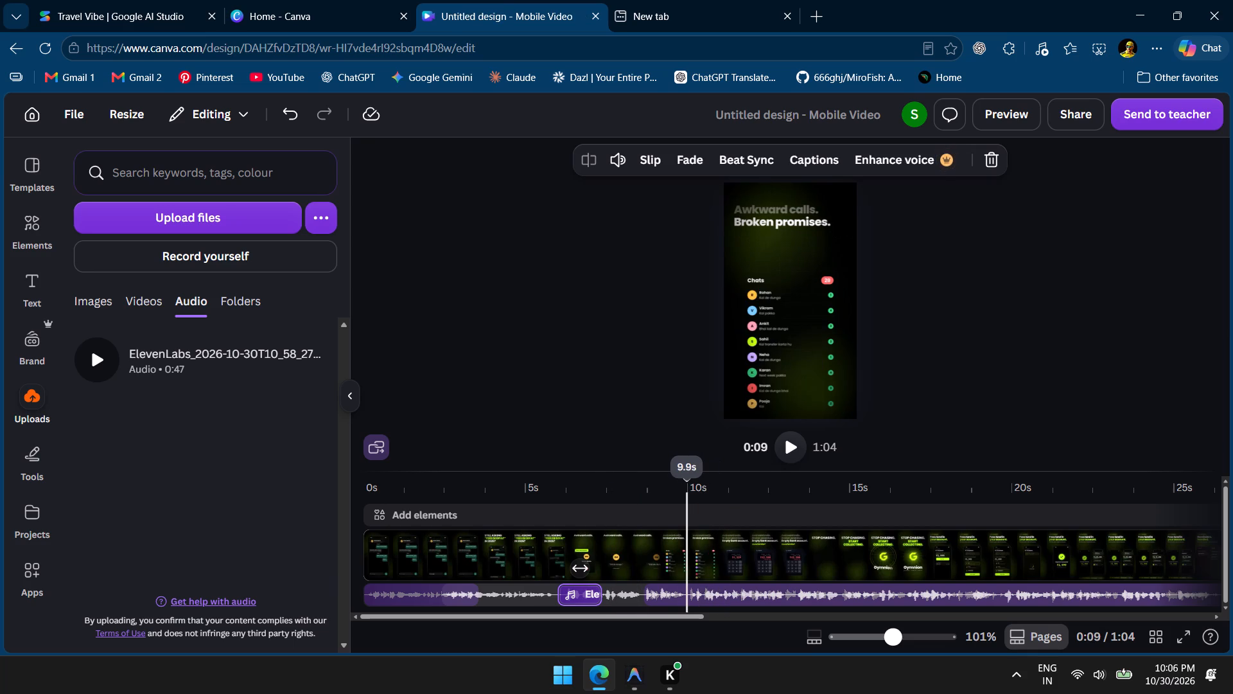
pyautogui.moveTo(689, 486); pyautogui.dragTo(699, 486)
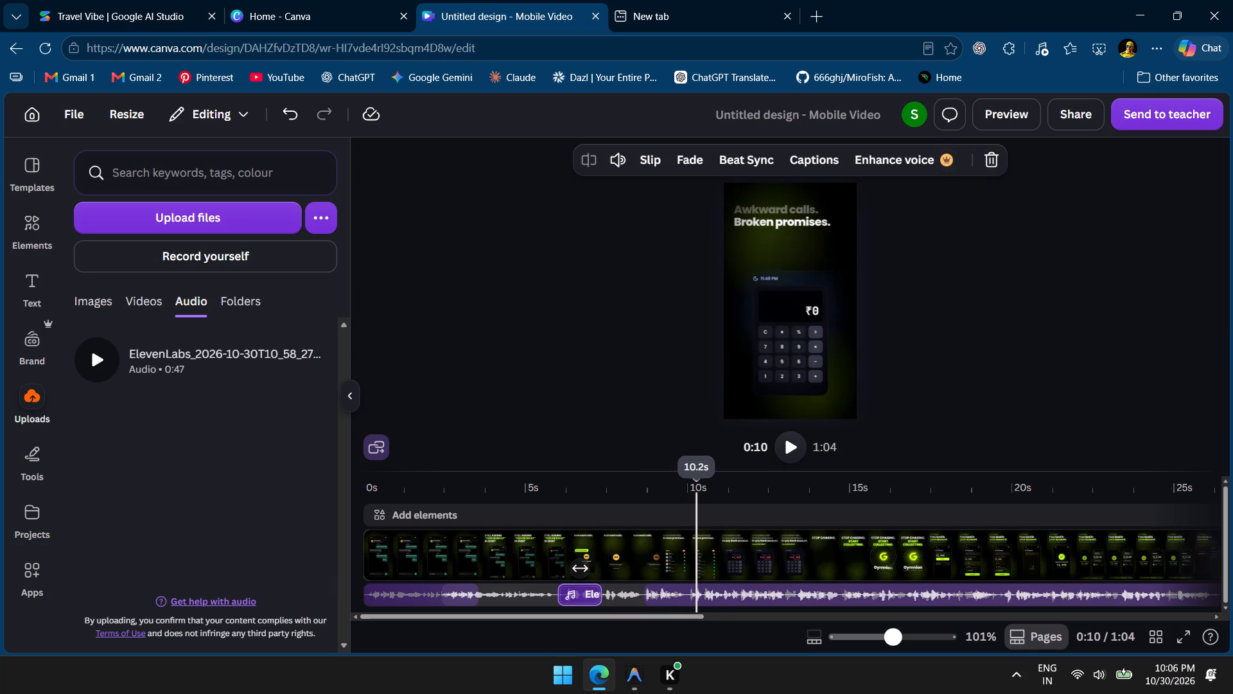
pyautogui.moveTo(699, 486); pyautogui.dragTo(697, 485)
pyautogui.click(694, 596)
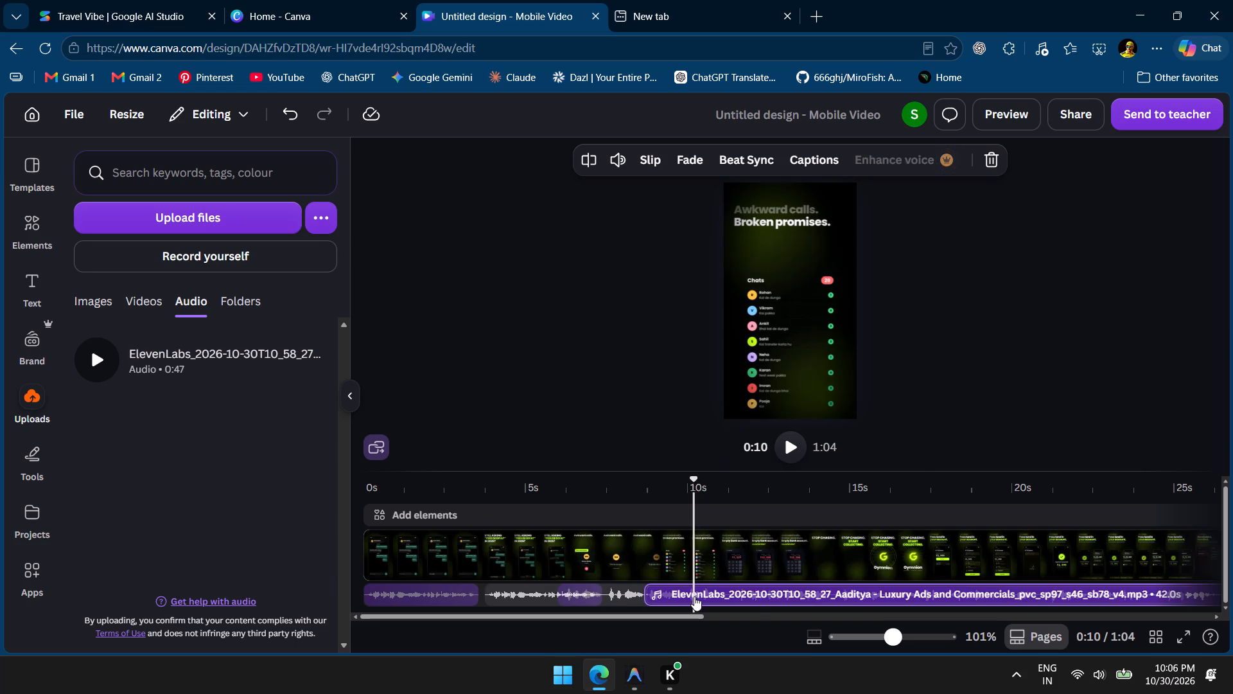
pyautogui.press('space')
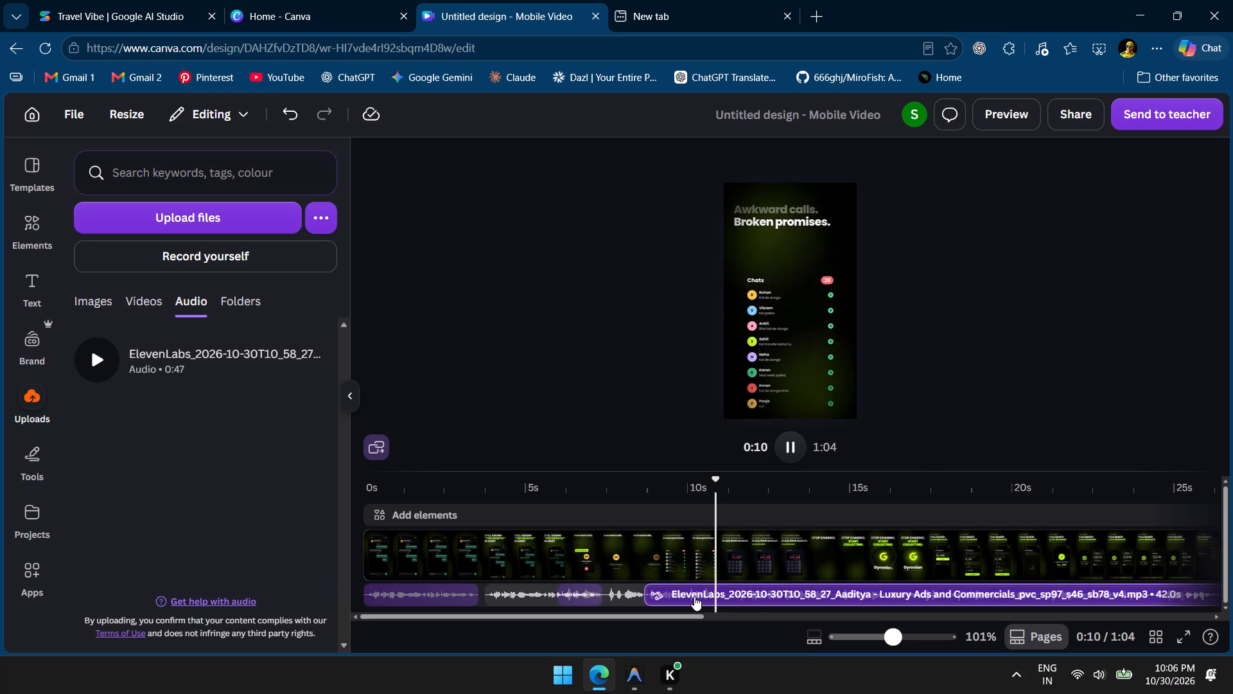
pyautogui.press('space')
pyautogui.click(685, 596)
pyautogui.press('space')
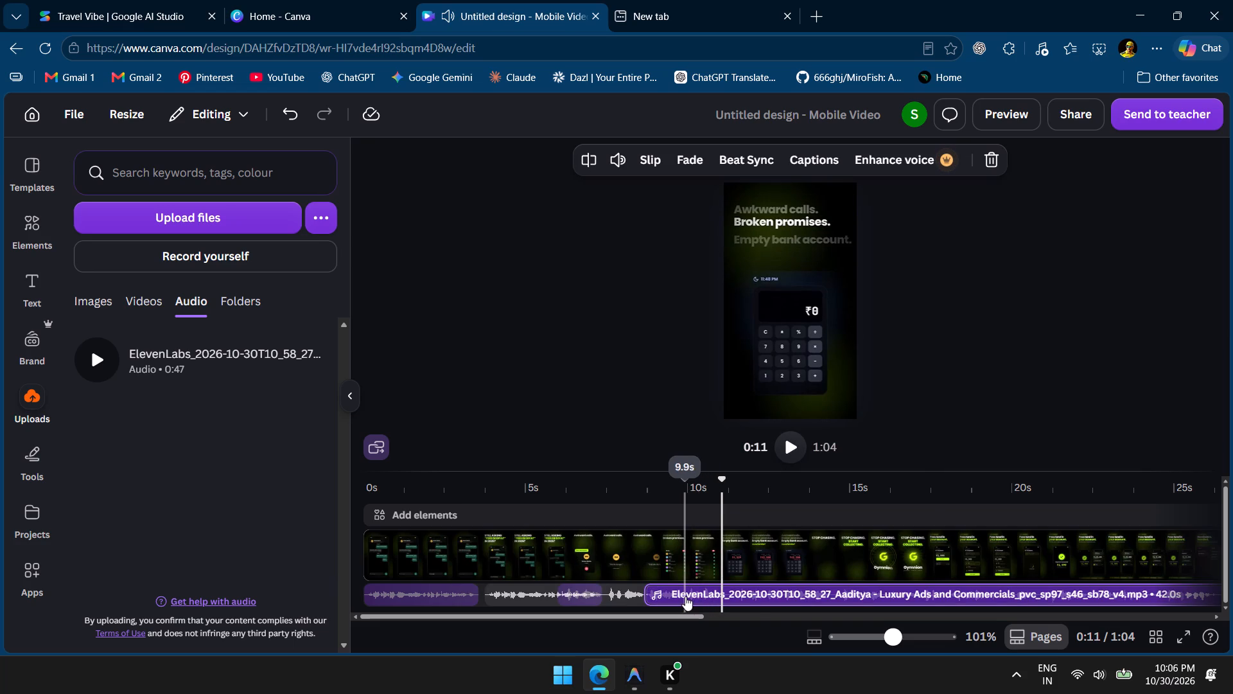
pyautogui.press('space')
pyautogui.click(680, 598)
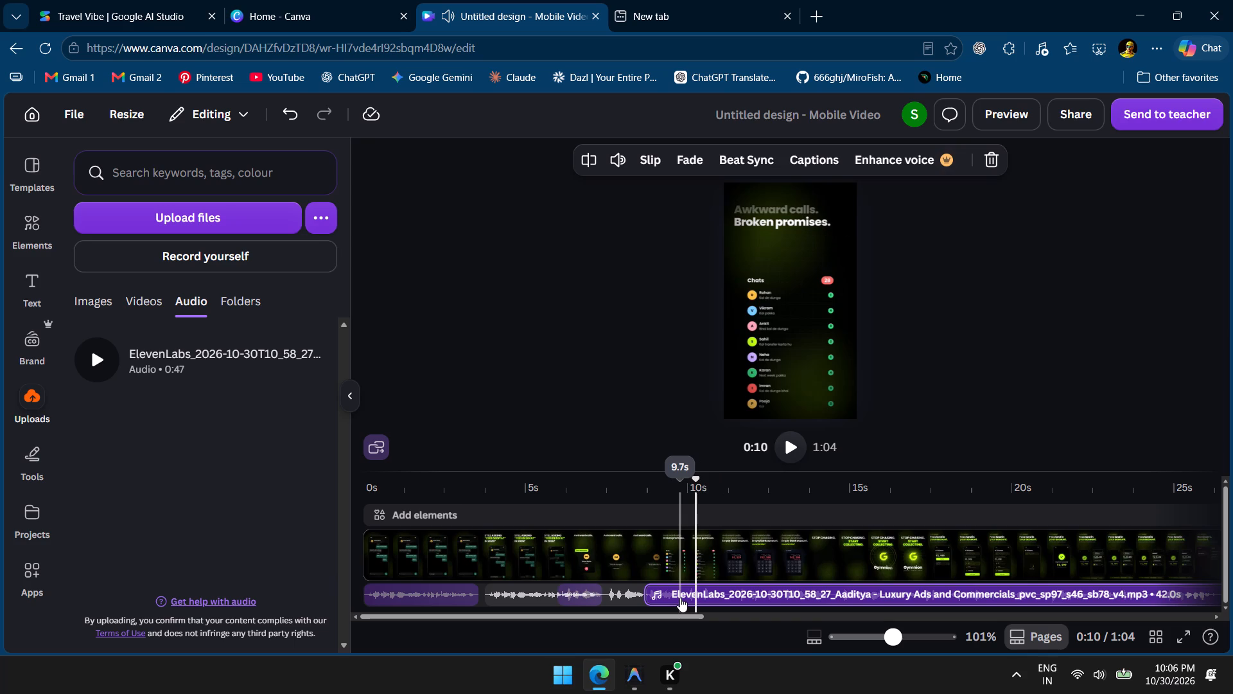
pyautogui.click(595, 161)
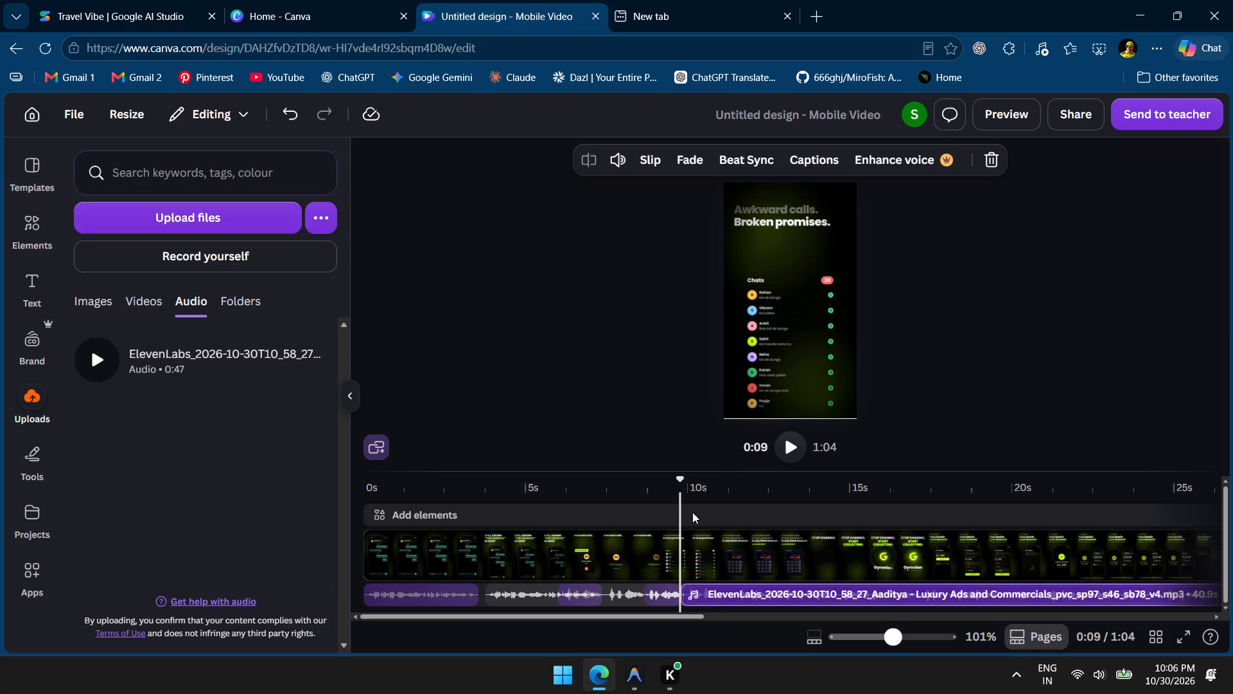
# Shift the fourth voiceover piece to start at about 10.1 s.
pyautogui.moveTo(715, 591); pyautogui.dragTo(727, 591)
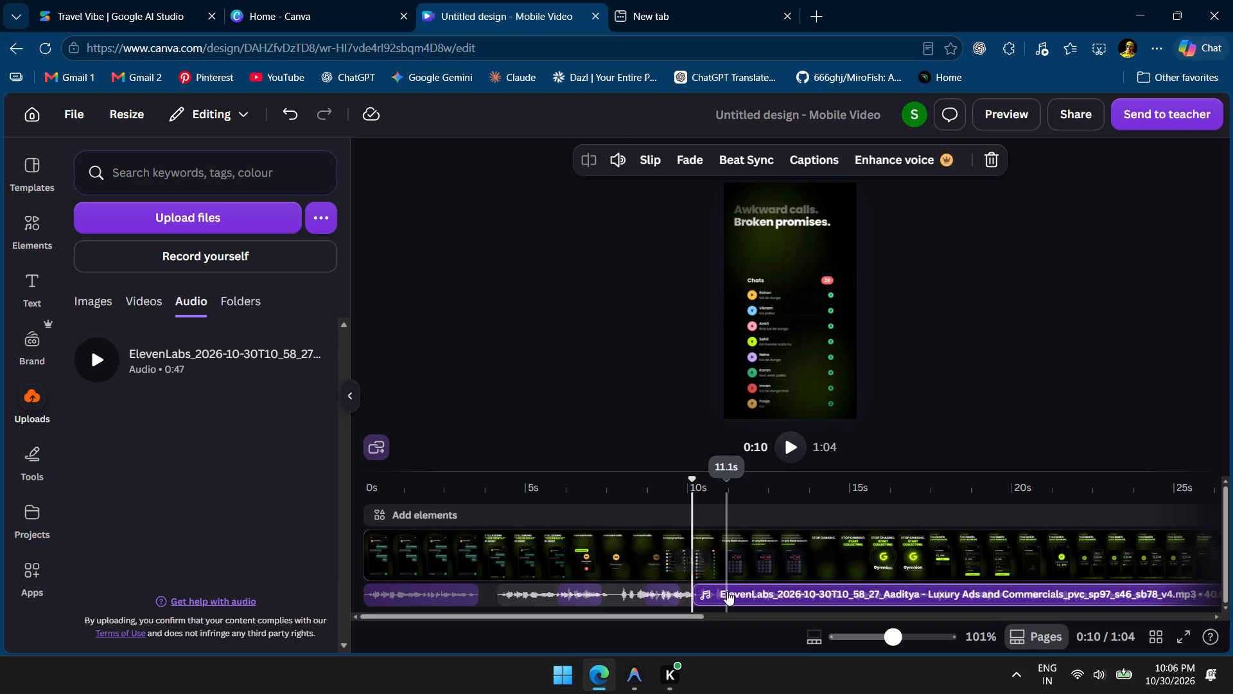
# Replay from about 7.4 s and again from about 5.2 s to check the fourth voiceover piece against the "Empty bank account." scene.
pyautogui.click(604, 490)
pyautogui.press('space')
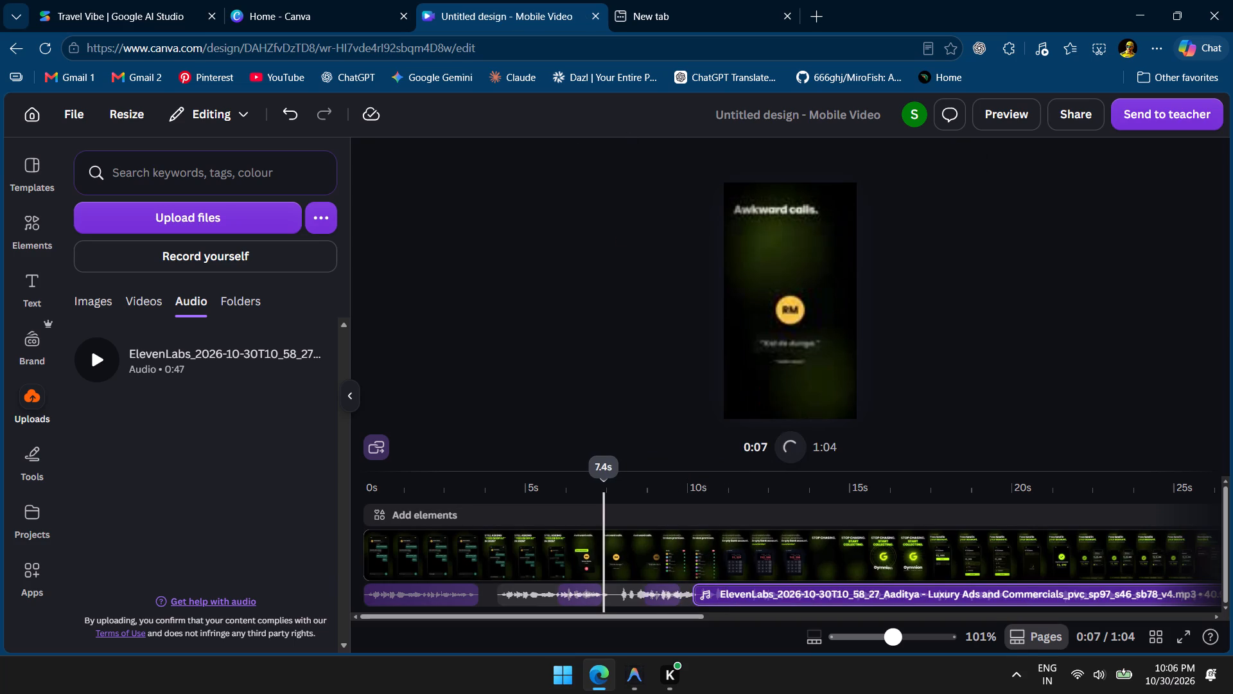
pyautogui.press('space')
pyautogui.press('space')
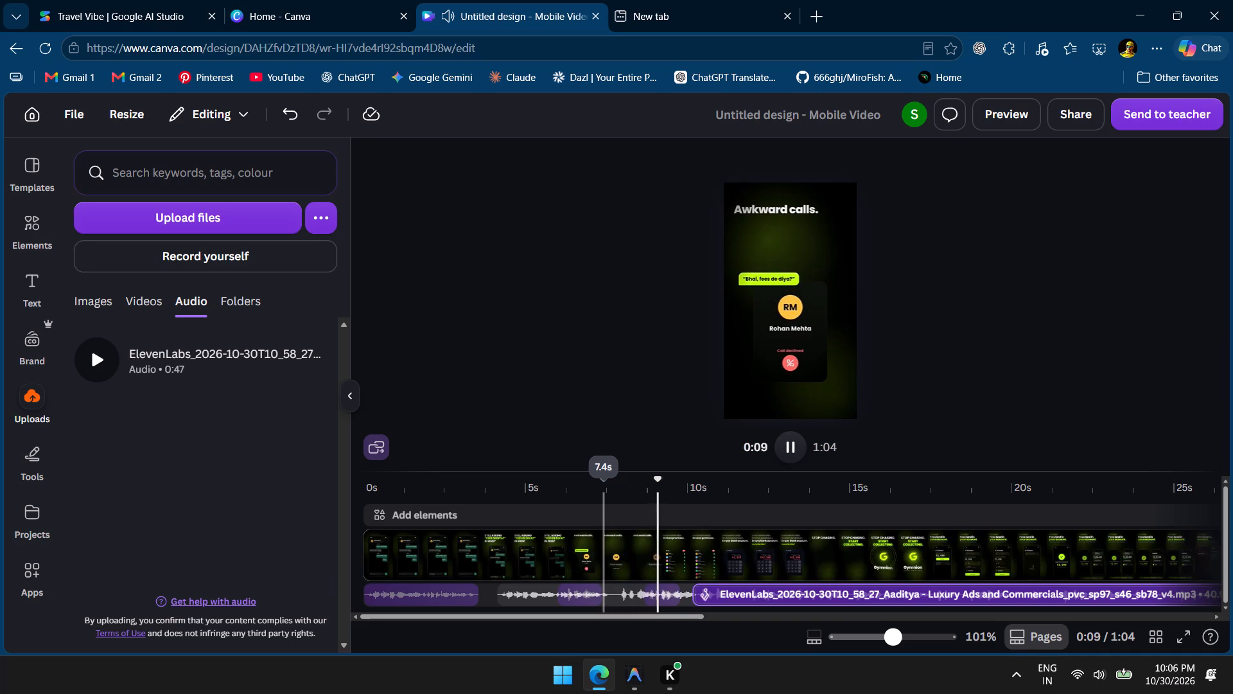
pyautogui.press('space')
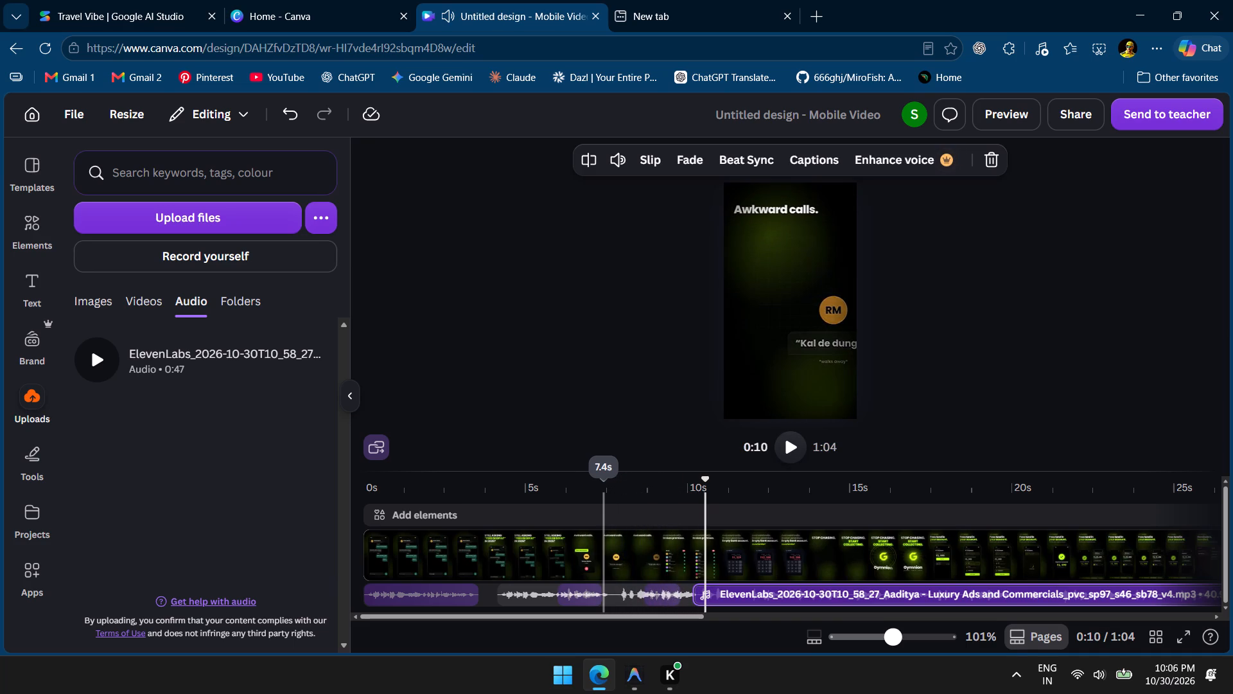
pyautogui.click(608, 487)
pyautogui.press('space')
pyautogui.press('space')
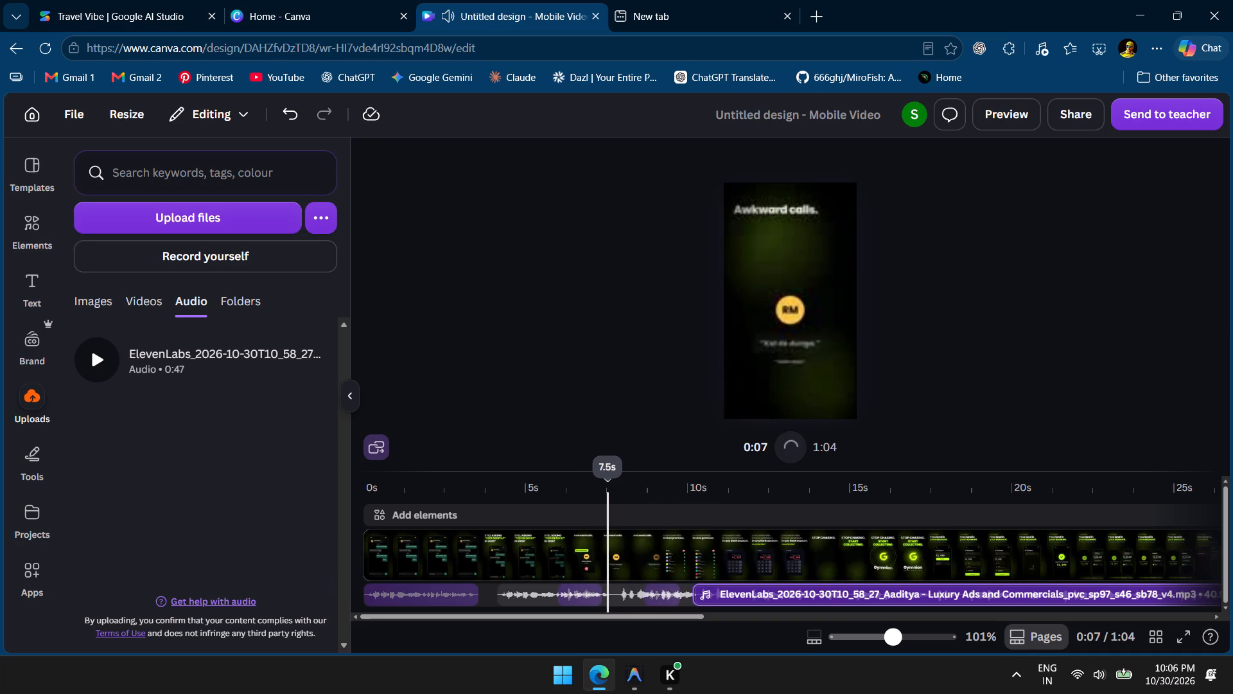
pyautogui.press('space')
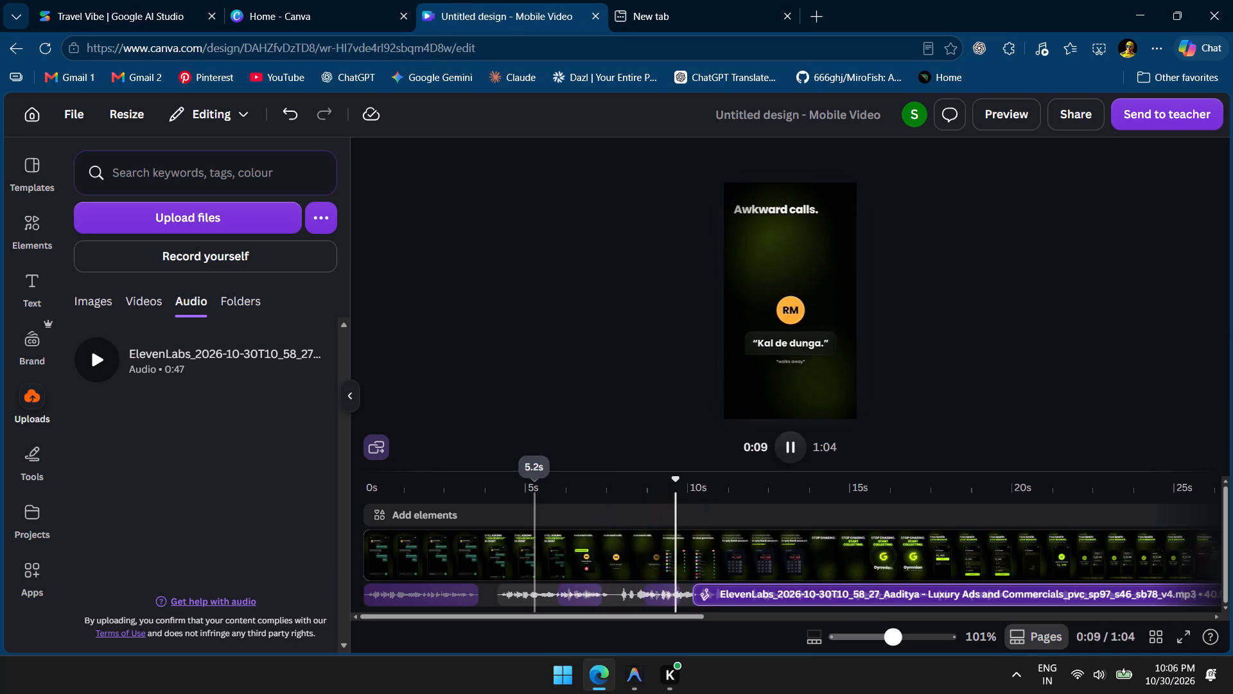
pyautogui.click(534, 490)
pyautogui.press('space')
pyautogui.press('space')
pyautogui.press('space')
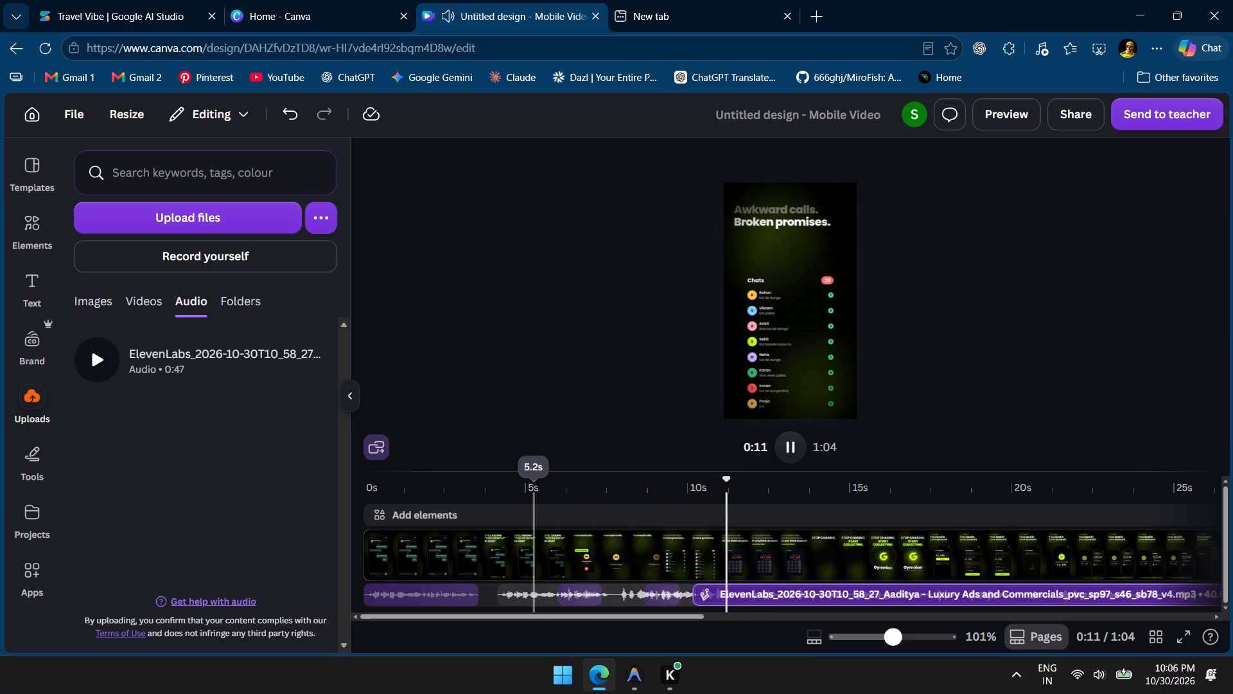
pyautogui.press('space')
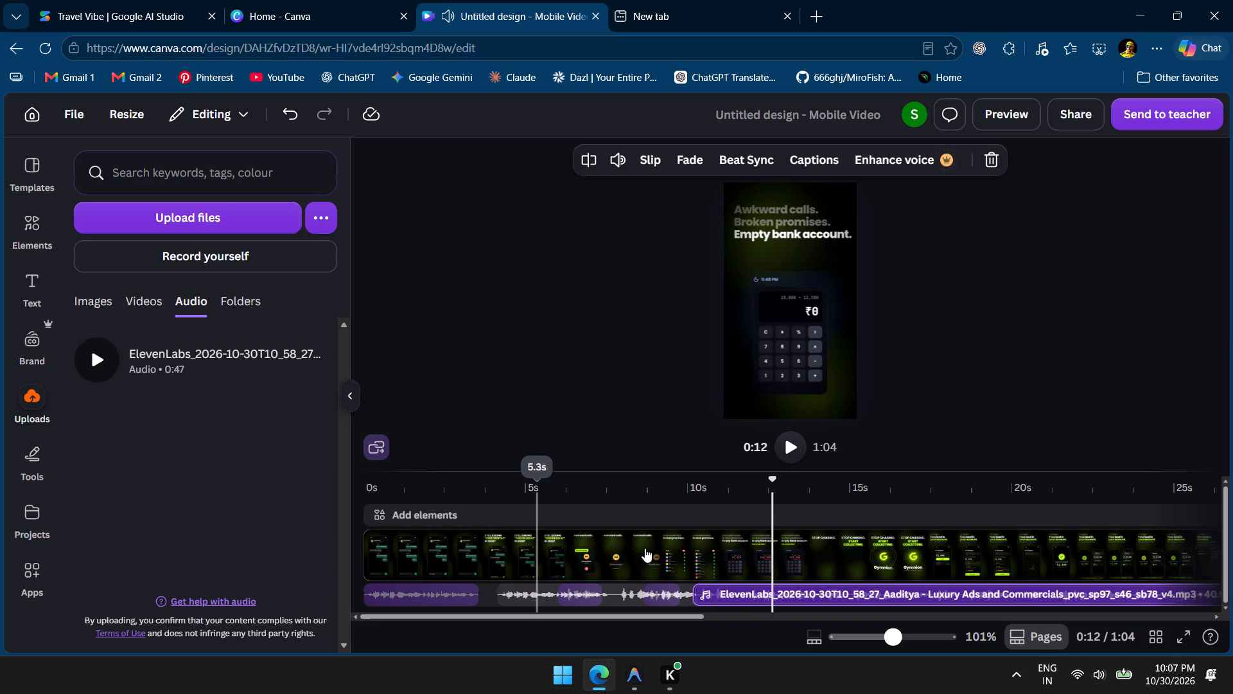
# Shift the fourth voiceover piece to start at about 10.7 s, near the start of the calculator scene.
pyautogui.moveTo(751, 594); pyautogui.dragTo(773, 594)
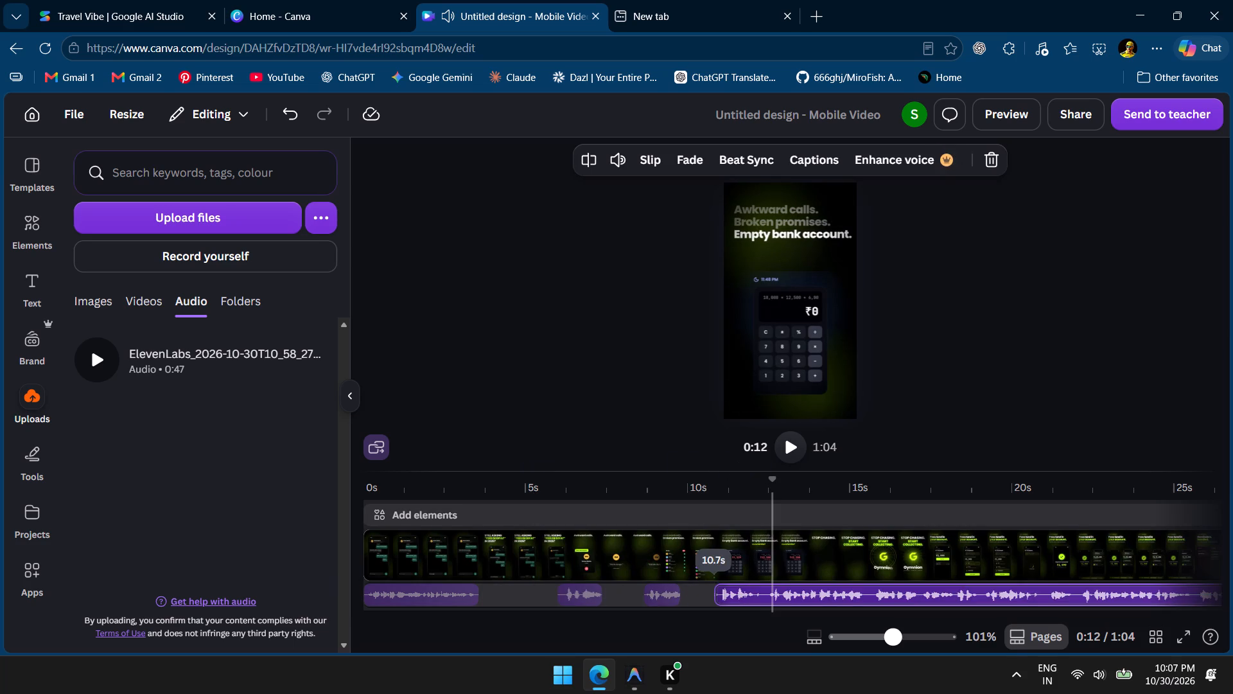
pyautogui.moveTo(773, 594); pyautogui.dragTo(774, 594)
# Extend the end of the third voiceover piece to about 9.9 s and replay from about 4.2 s to check the timing.
pyautogui.click(667, 591)
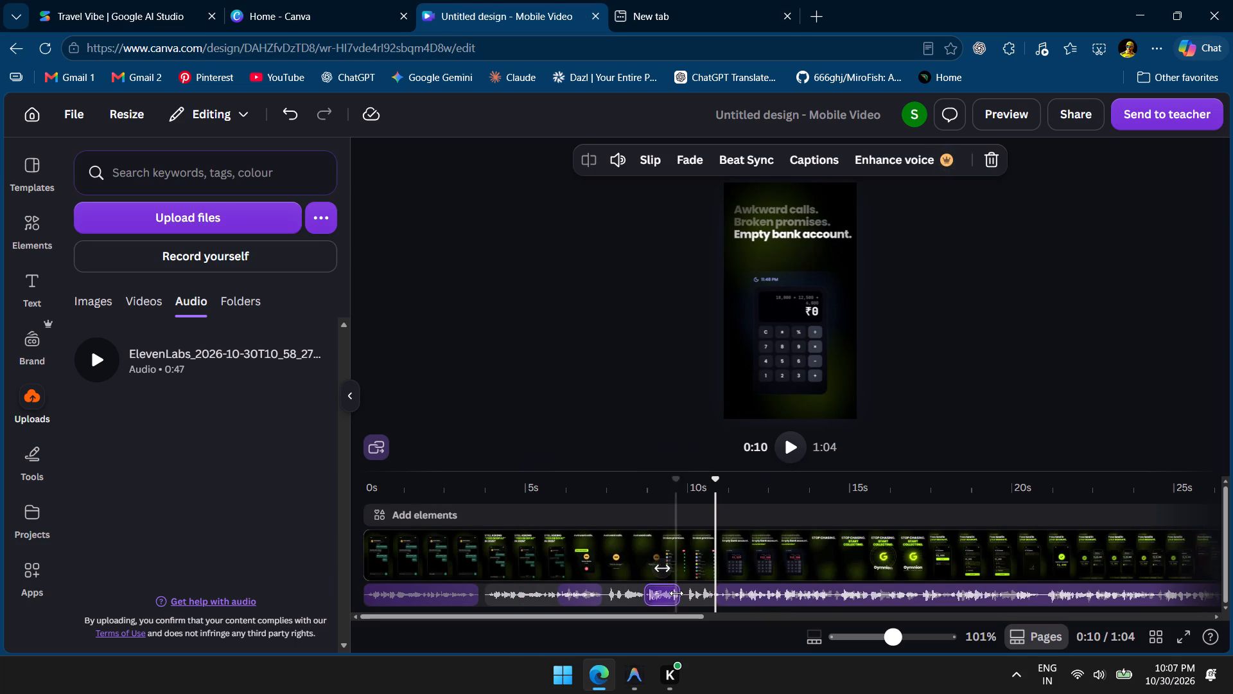
pyautogui.click(676, 593)
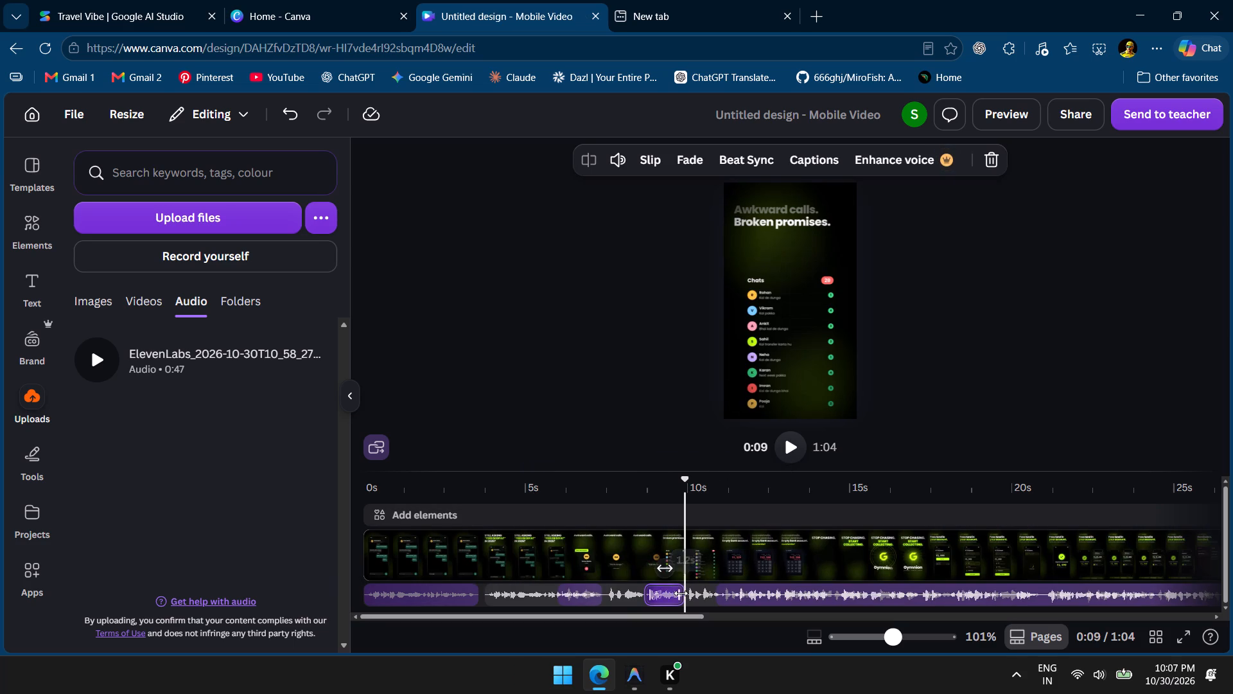
pyautogui.click(501, 494)
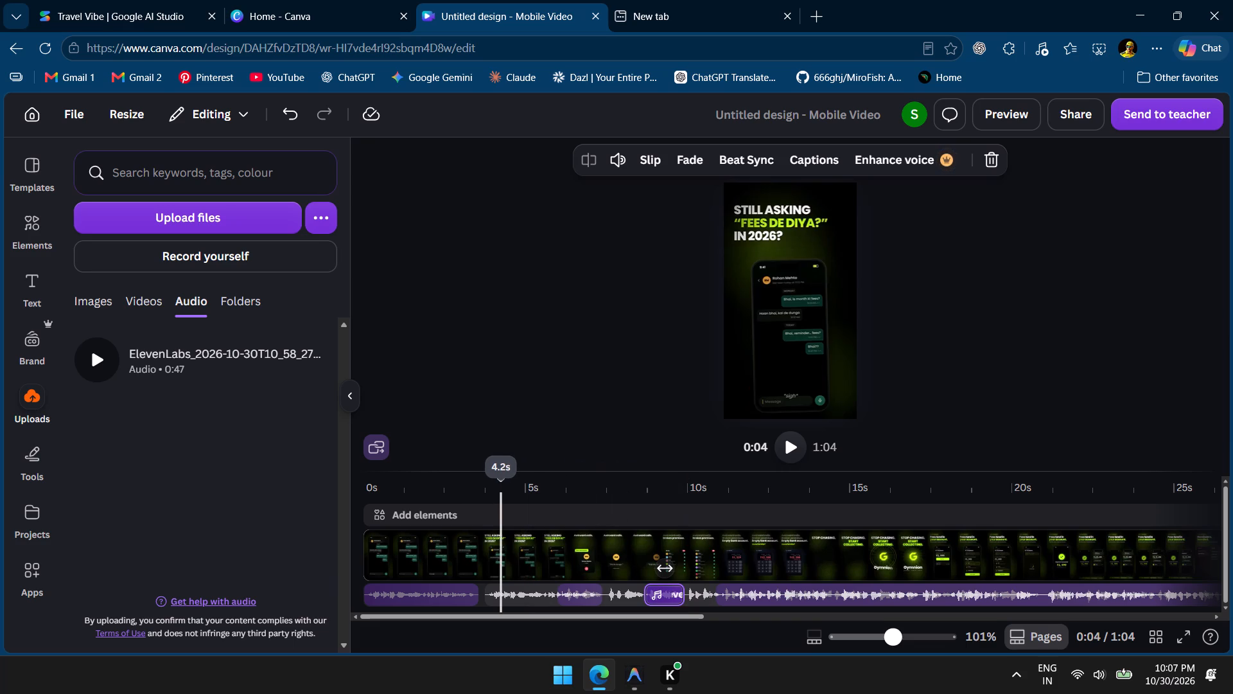
pyautogui.press('space')
pyautogui.press('space')
pyautogui.press('space')
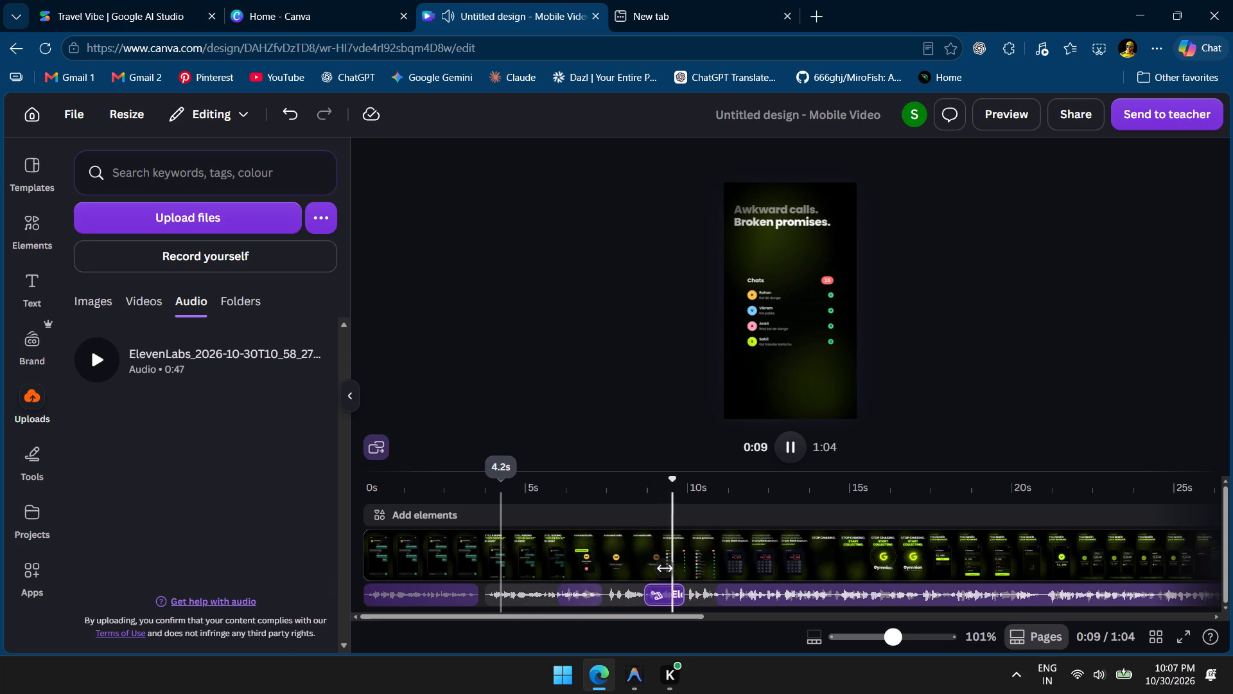
pyautogui.press('space')
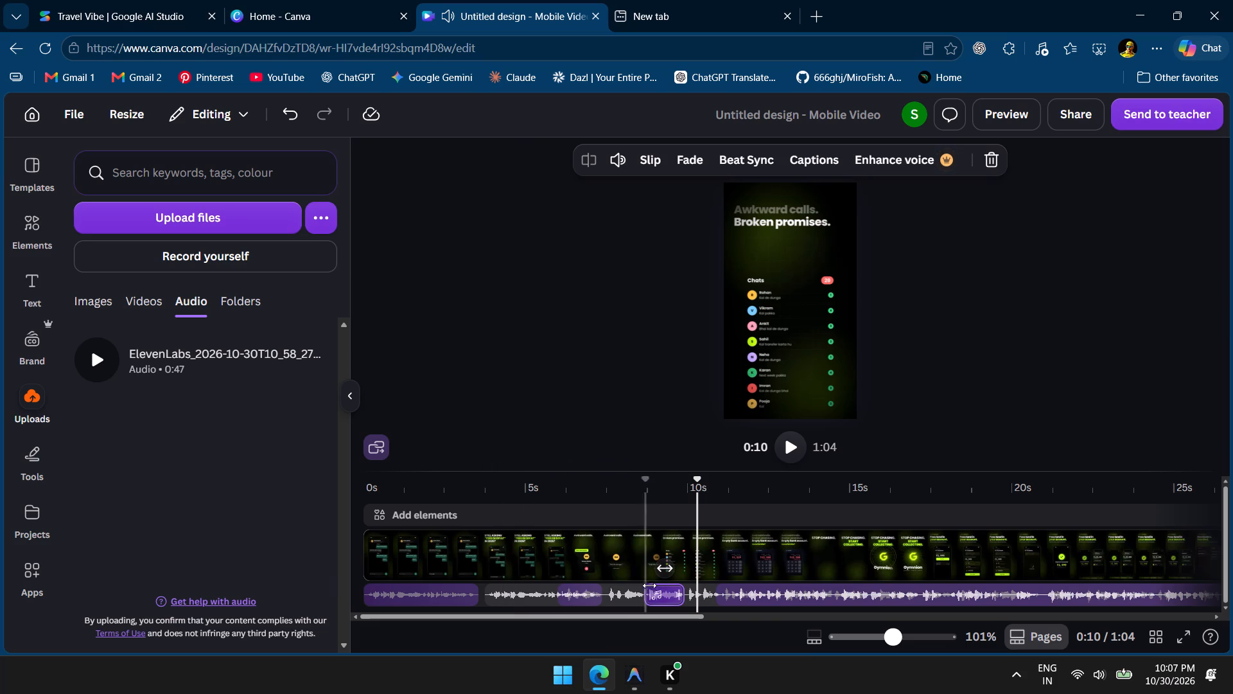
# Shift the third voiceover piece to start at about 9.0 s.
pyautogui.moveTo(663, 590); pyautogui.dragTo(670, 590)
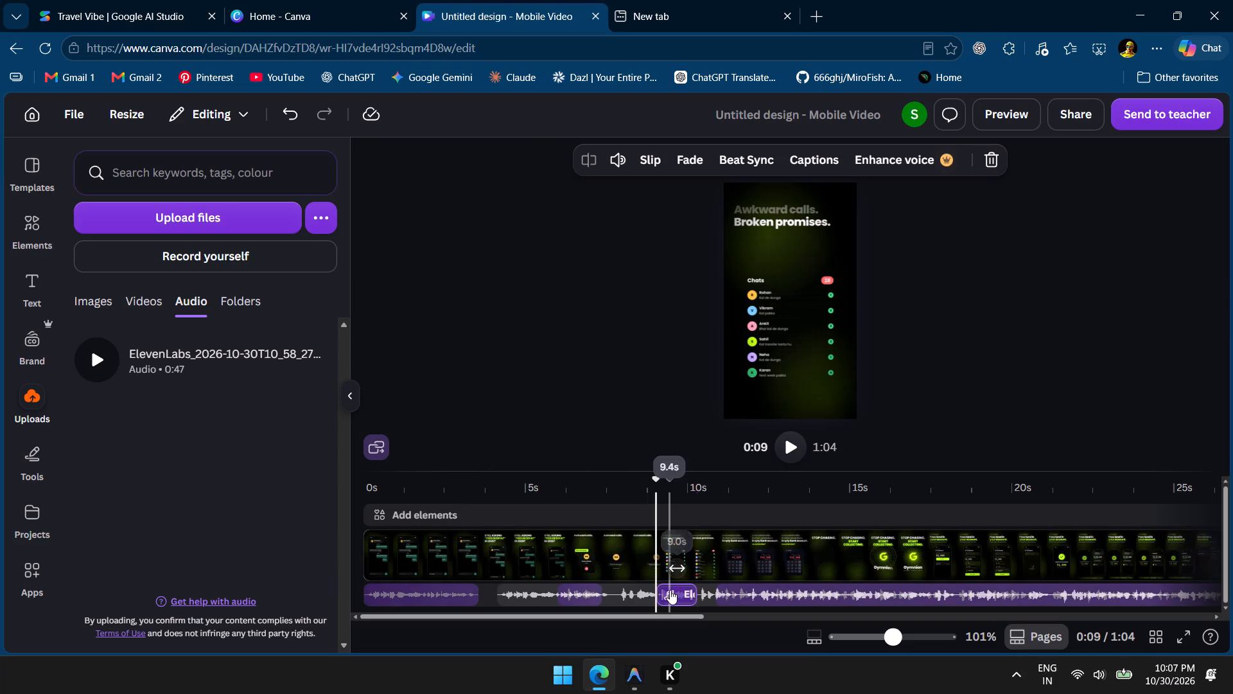
# Replay from about 4.6 s, 5.9 s and 7.1 s to check the third and fourth voiceover pieces against their scenes.
pyautogui.click(513, 490)
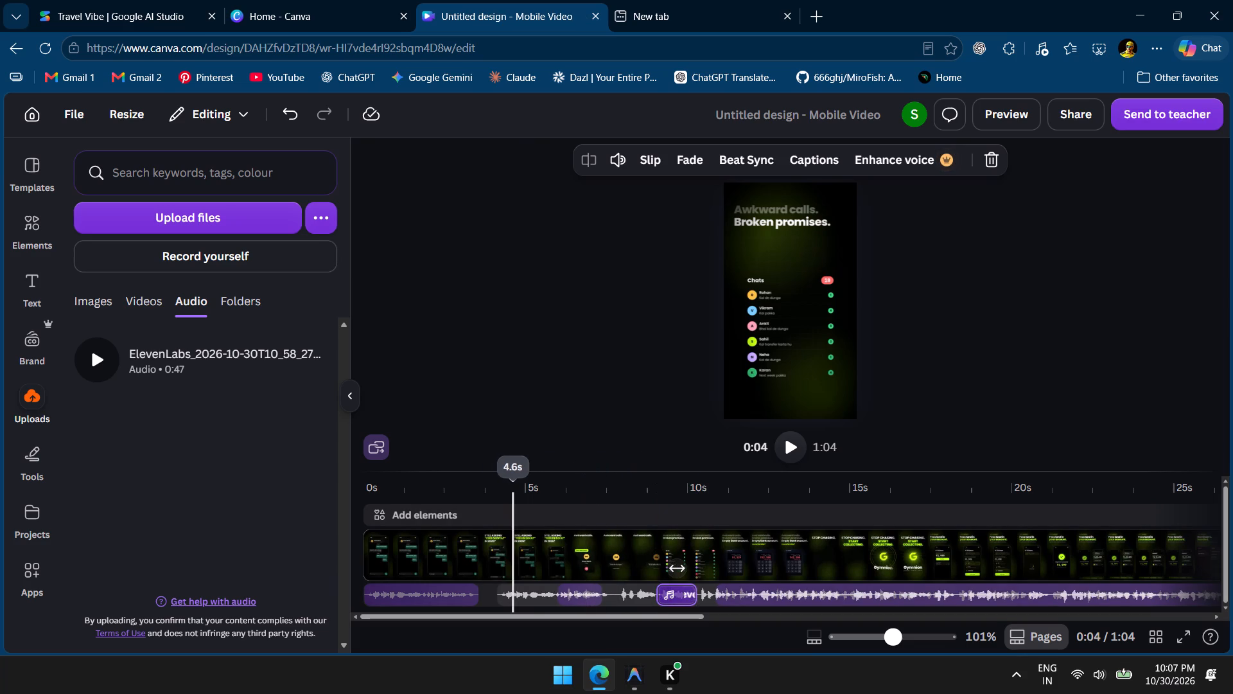
pyautogui.press('space')
pyautogui.press('space')
pyautogui.press('space')
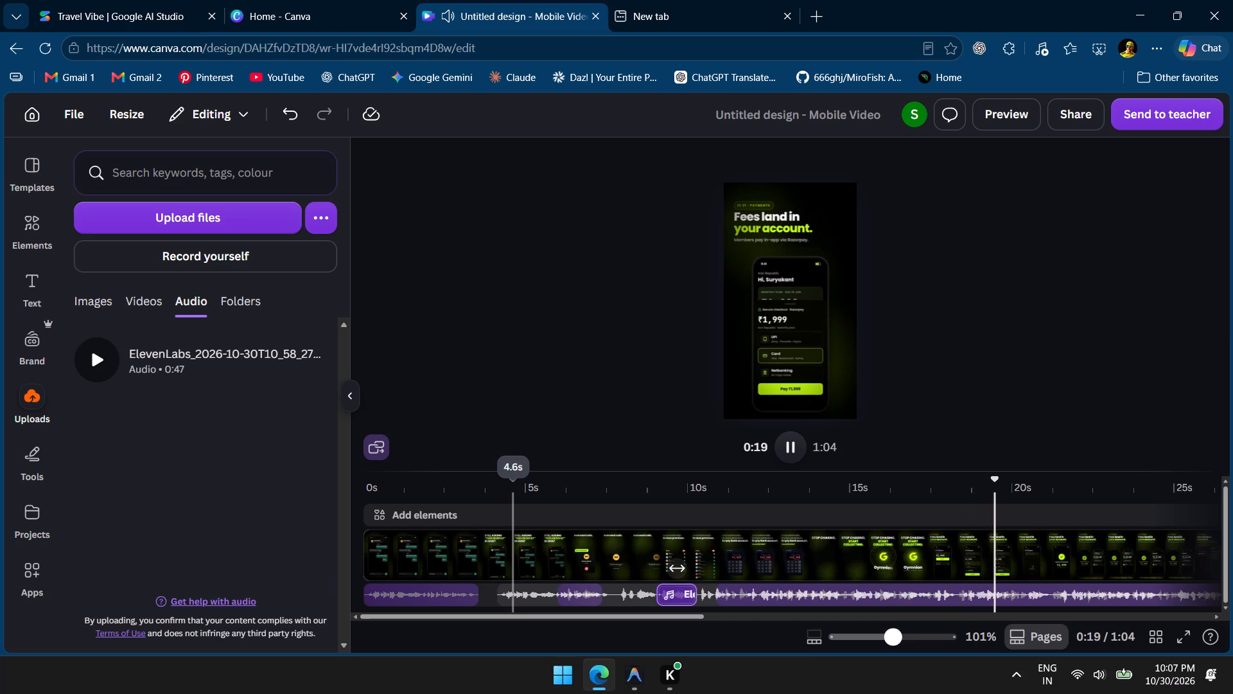
pyautogui.press('space')
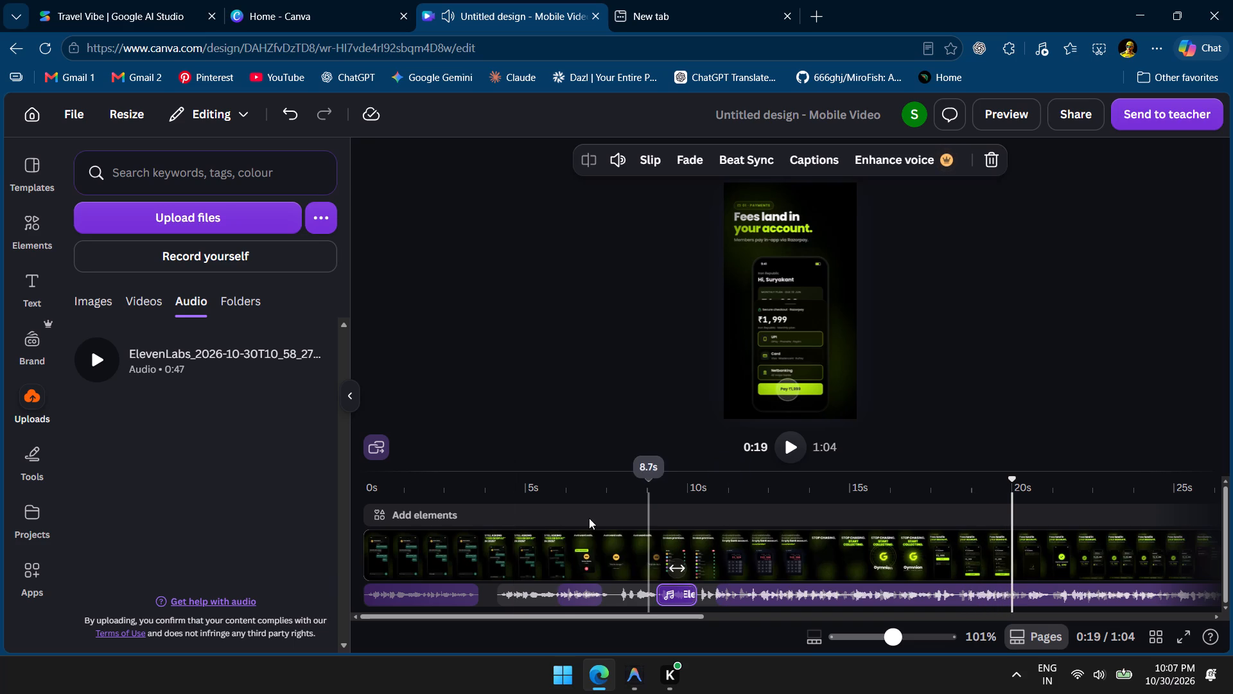
pyautogui.click(555, 495)
pyautogui.press('space')
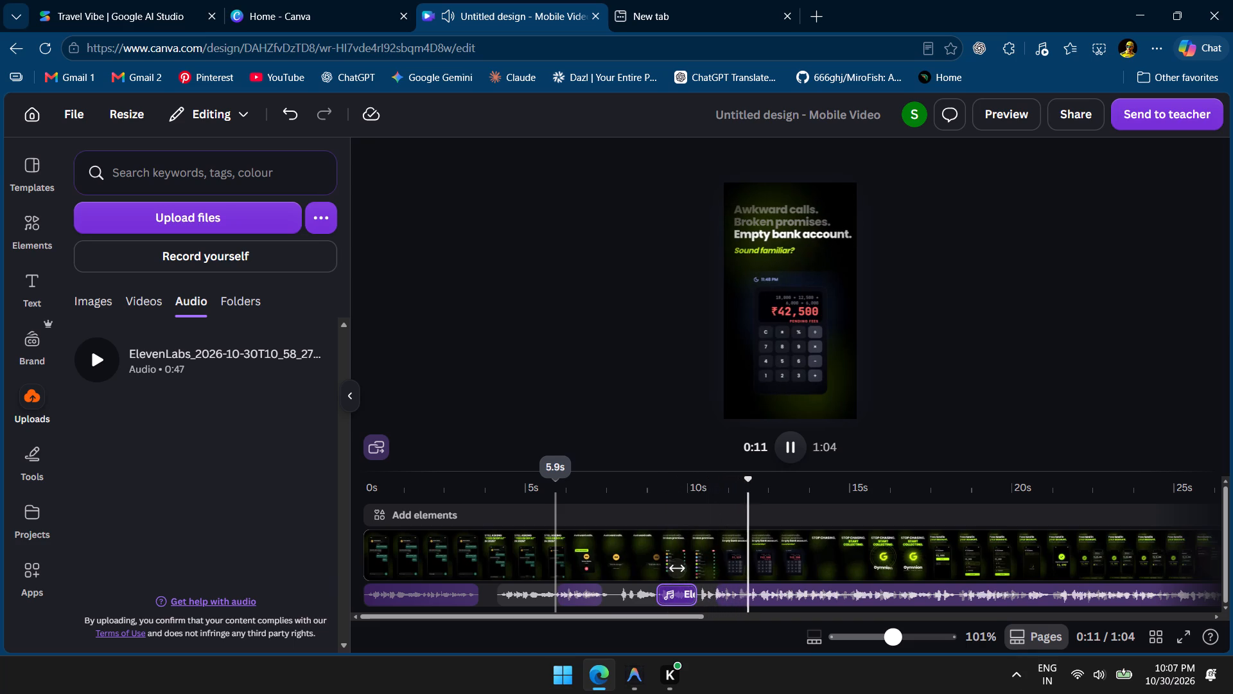
pyautogui.press('space')
pyautogui.click(727, 598)
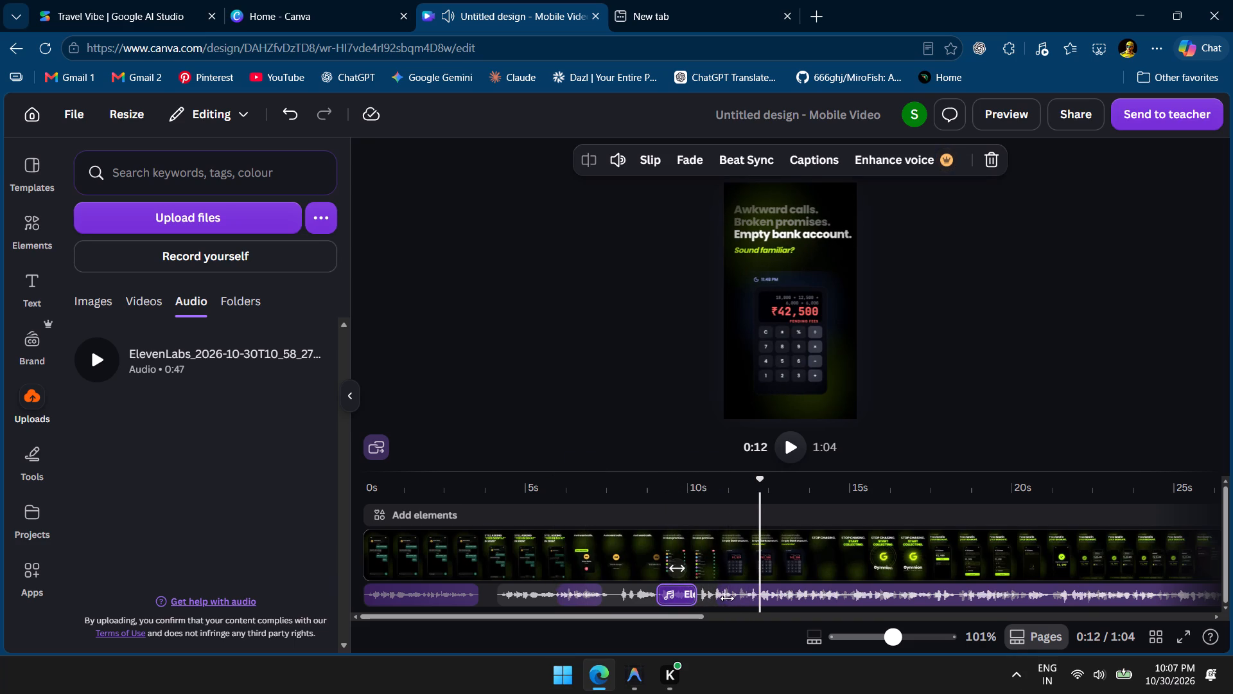
pyautogui.click(719, 598)
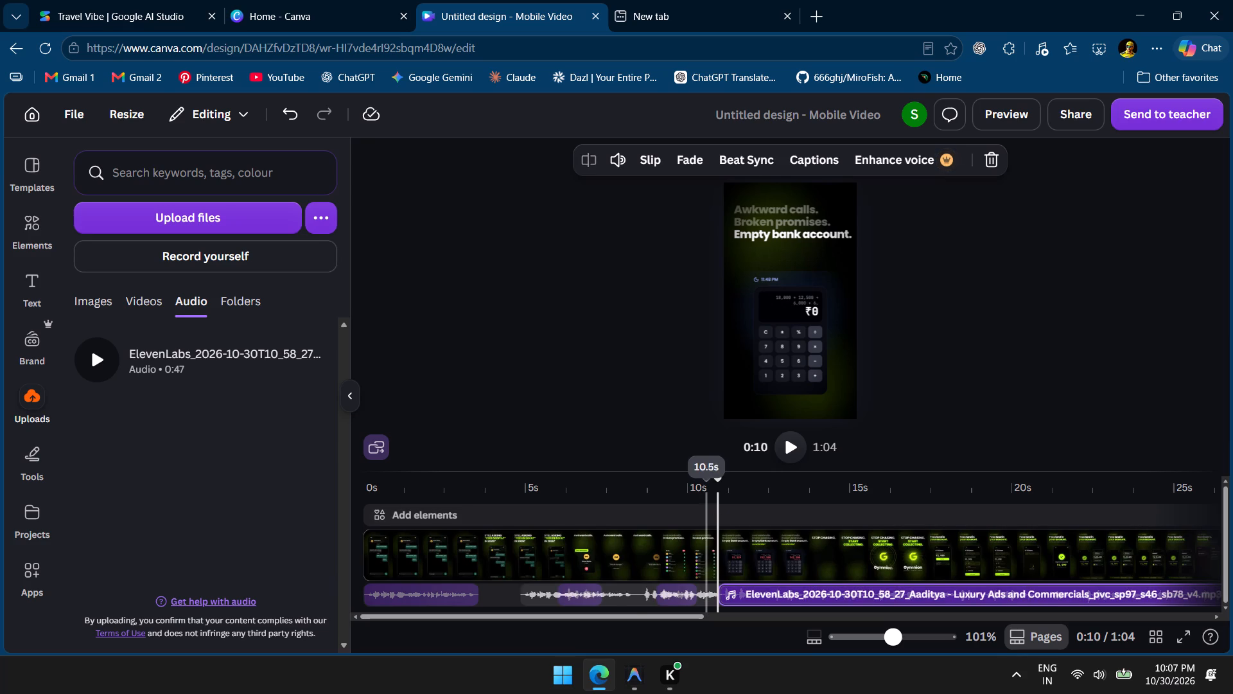
pyautogui.click(594, 493)
pyautogui.press('space')
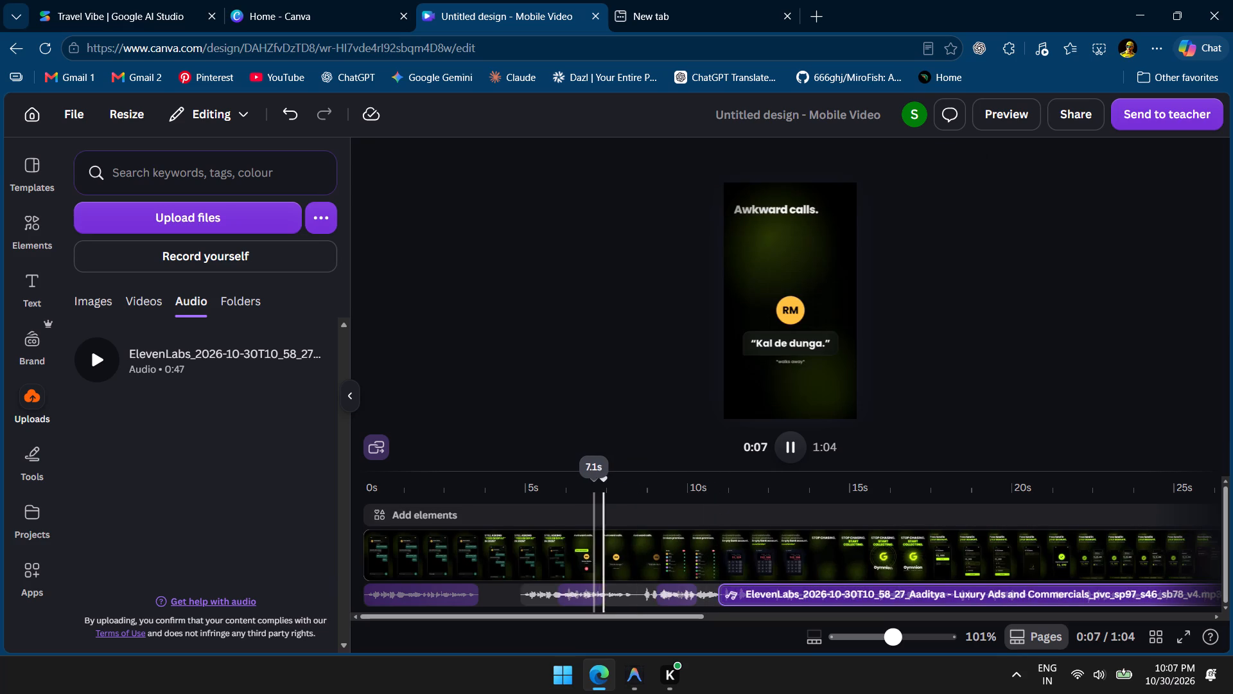
pyautogui.press('space')
pyautogui.press('space')
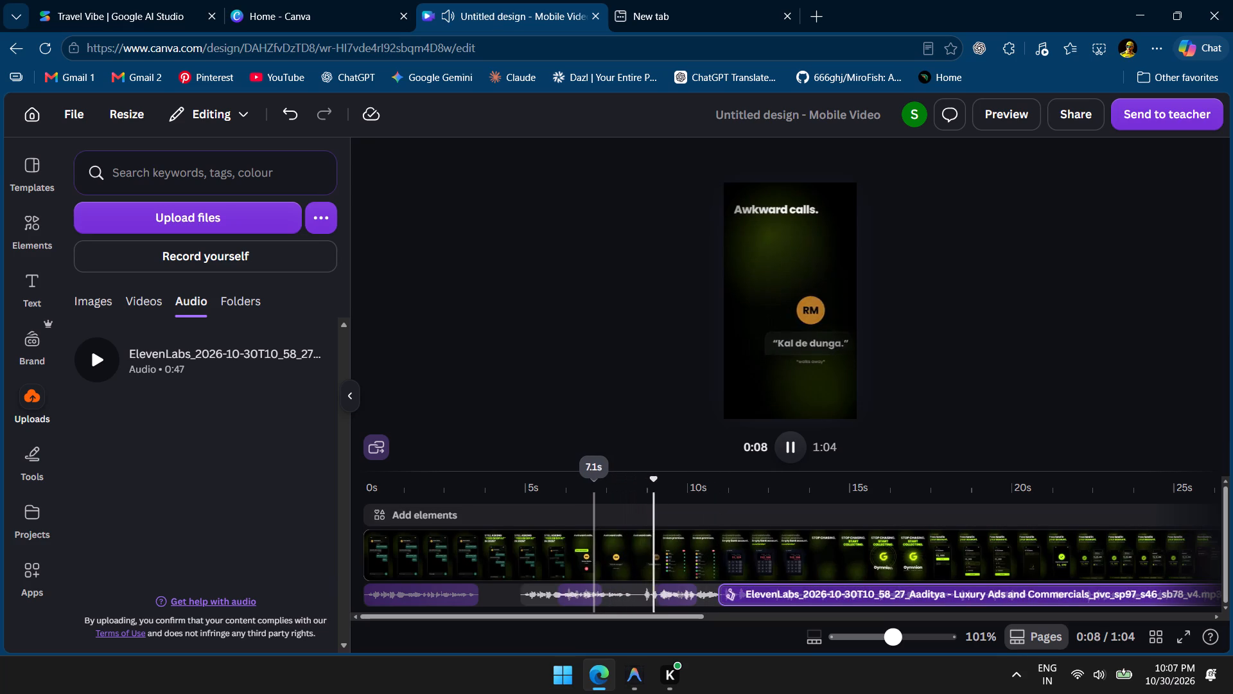
pyautogui.press('space')
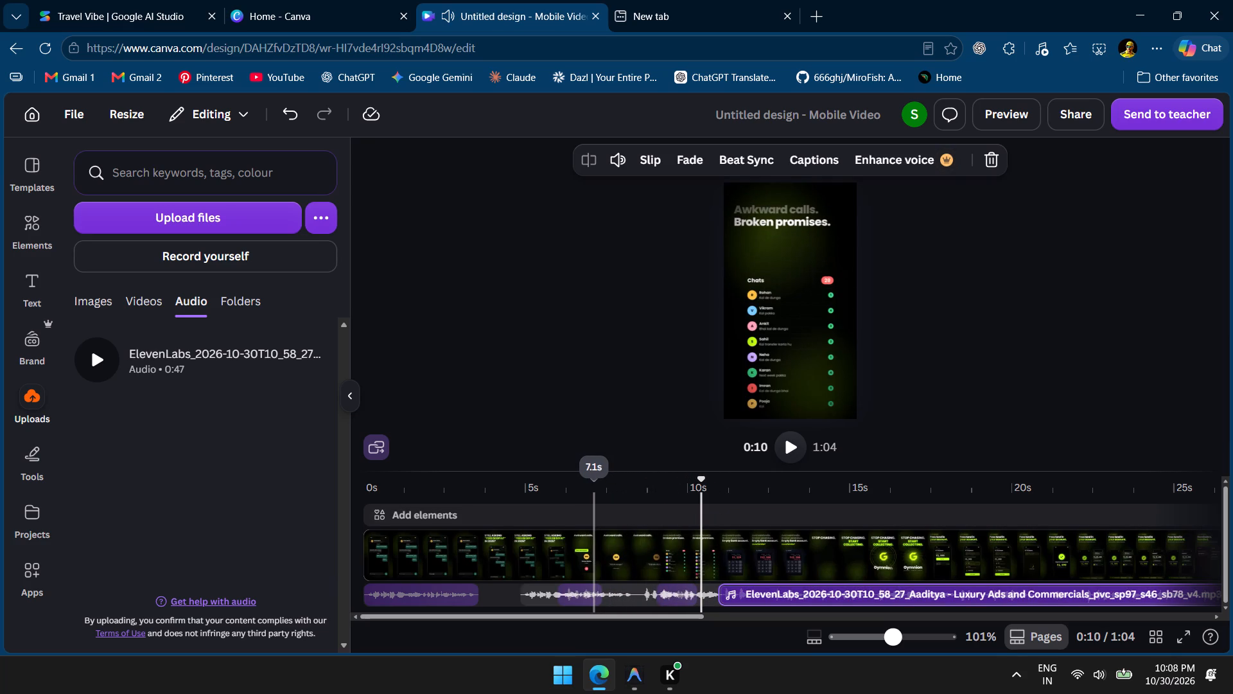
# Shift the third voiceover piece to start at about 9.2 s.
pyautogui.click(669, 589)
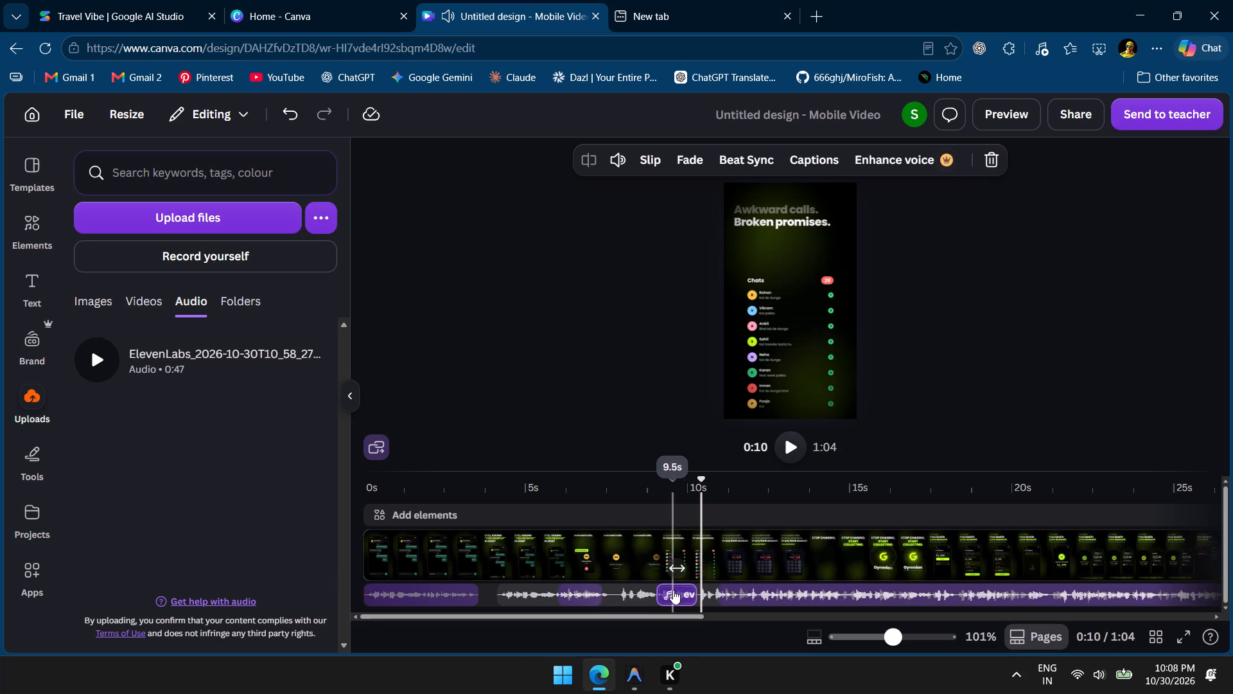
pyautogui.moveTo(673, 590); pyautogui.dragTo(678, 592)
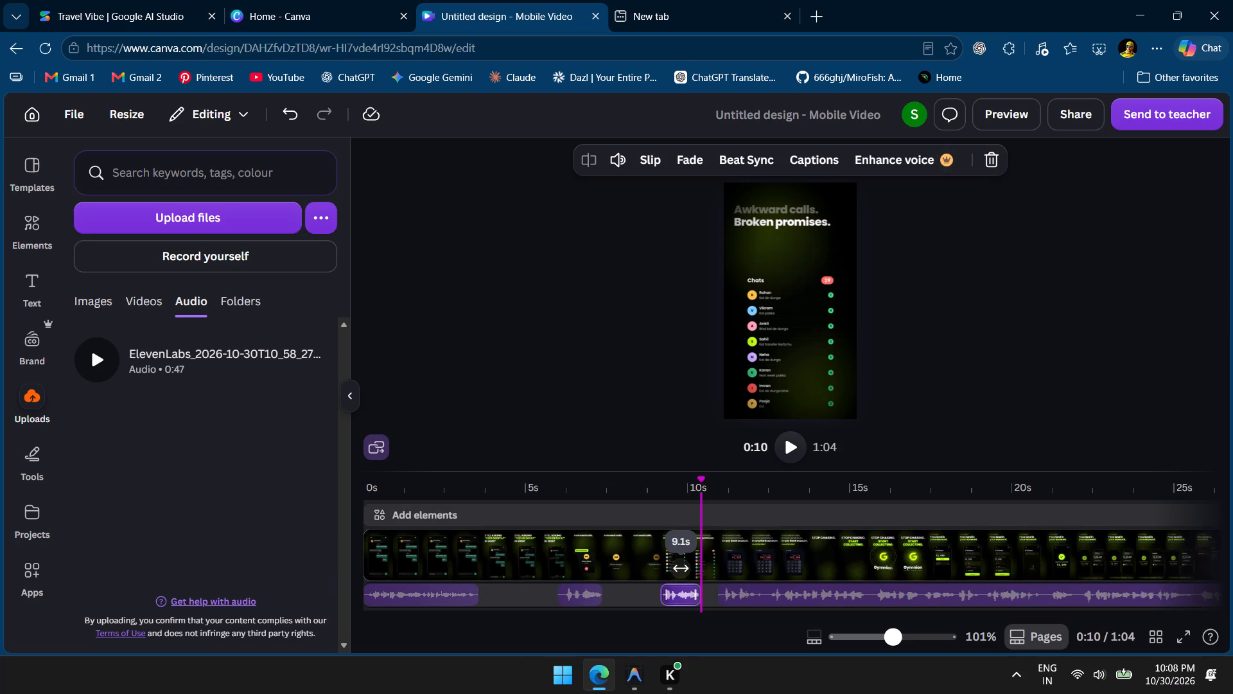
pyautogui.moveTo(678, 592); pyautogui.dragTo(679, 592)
# Replay from about 7.9 s, 7.8 s and 5.8 s to check the third voiceover piece against the "Broken promises." scene.
pyautogui.click(622, 486)
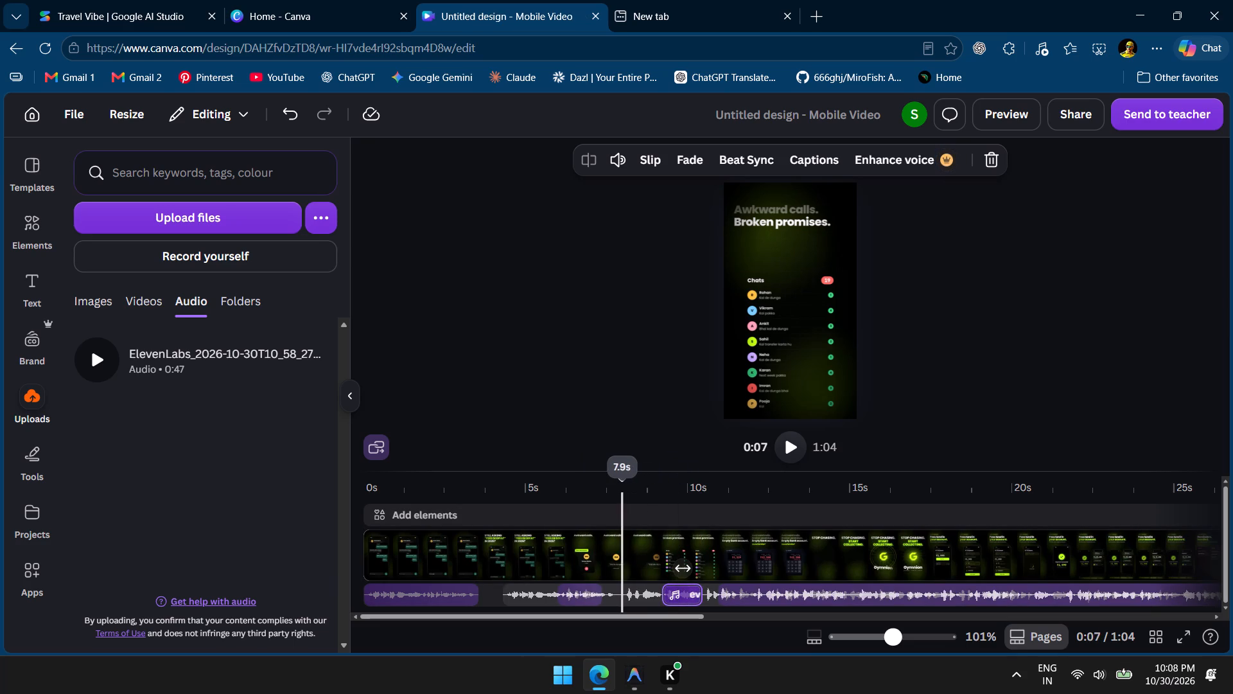
pyautogui.press('space')
pyautogui.press('space')
pyautogui.press('space')
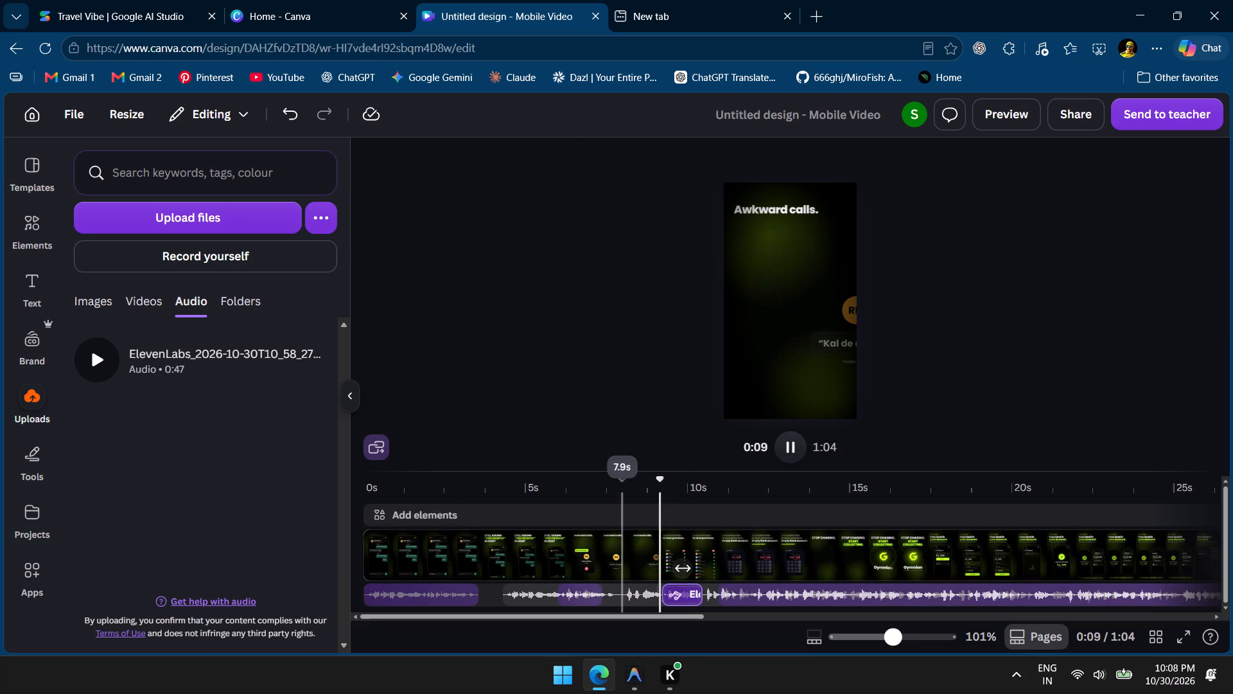
pyautogui.press('space')
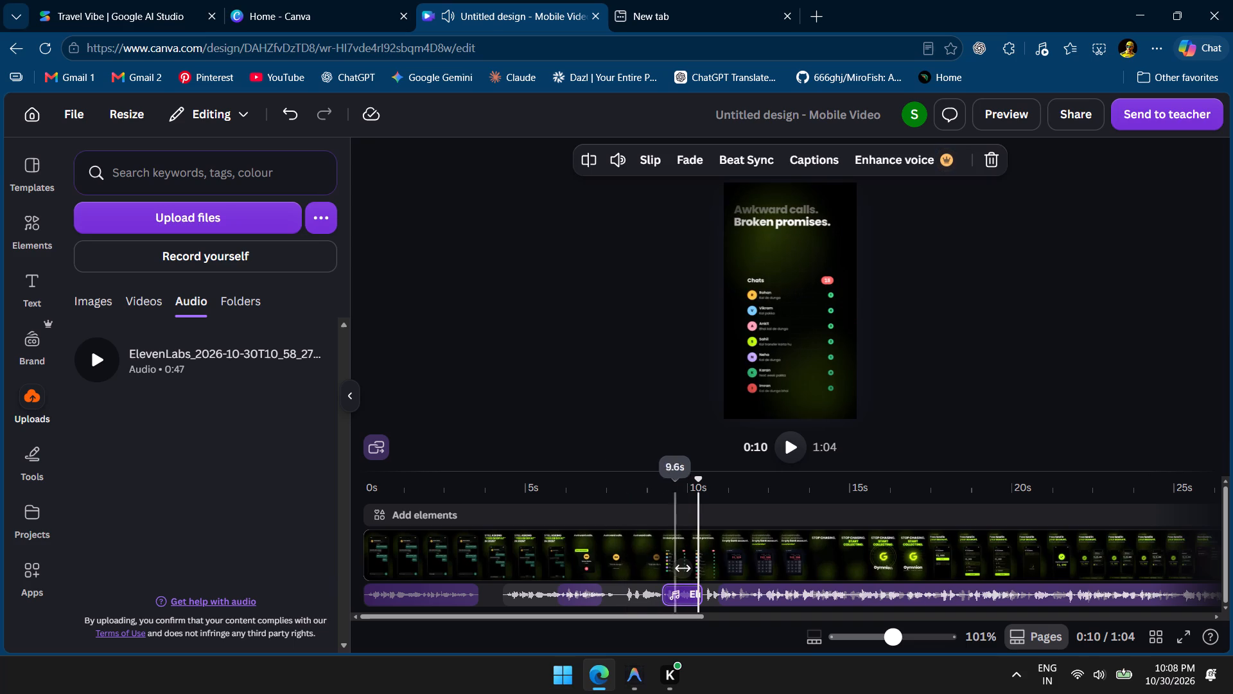
pyautogui.click(619, 485)
pyautogui.press('space')
pyautogui.press('space')
pyautogui.press('space')
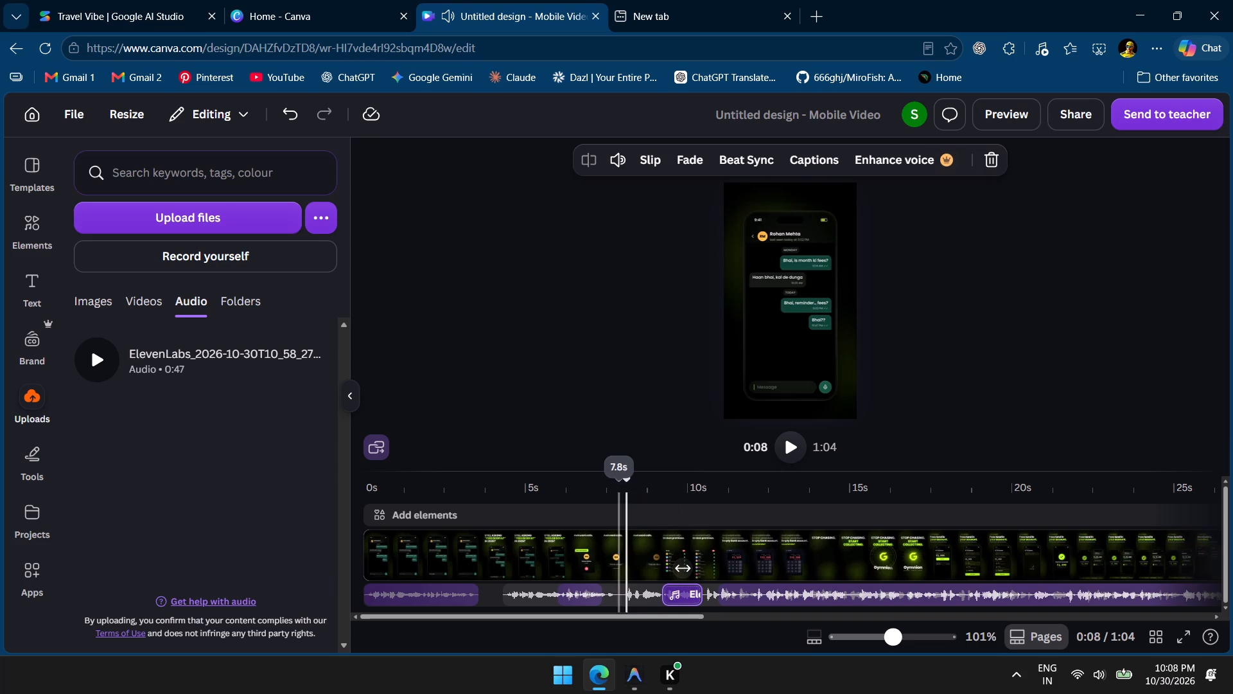
pyautogui.press('space')
pyautogui.press('space')
pyautogui.press('space')
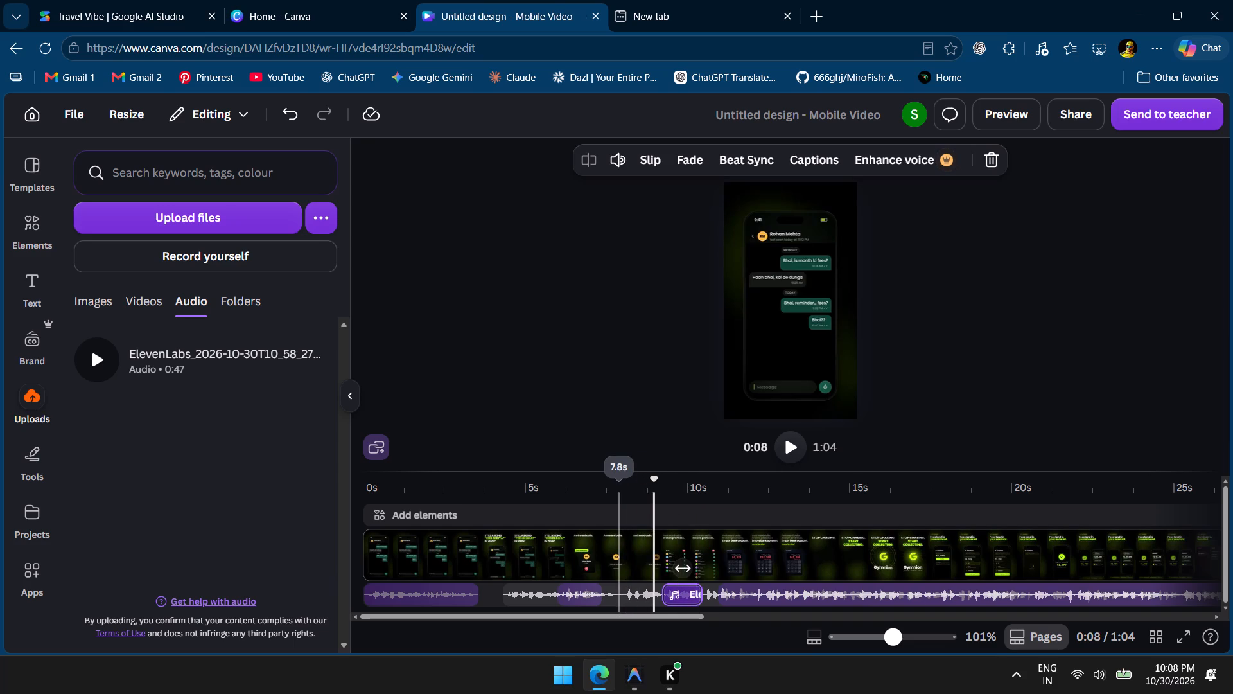
pyautogui.press('space')
pyautogui.press('space')
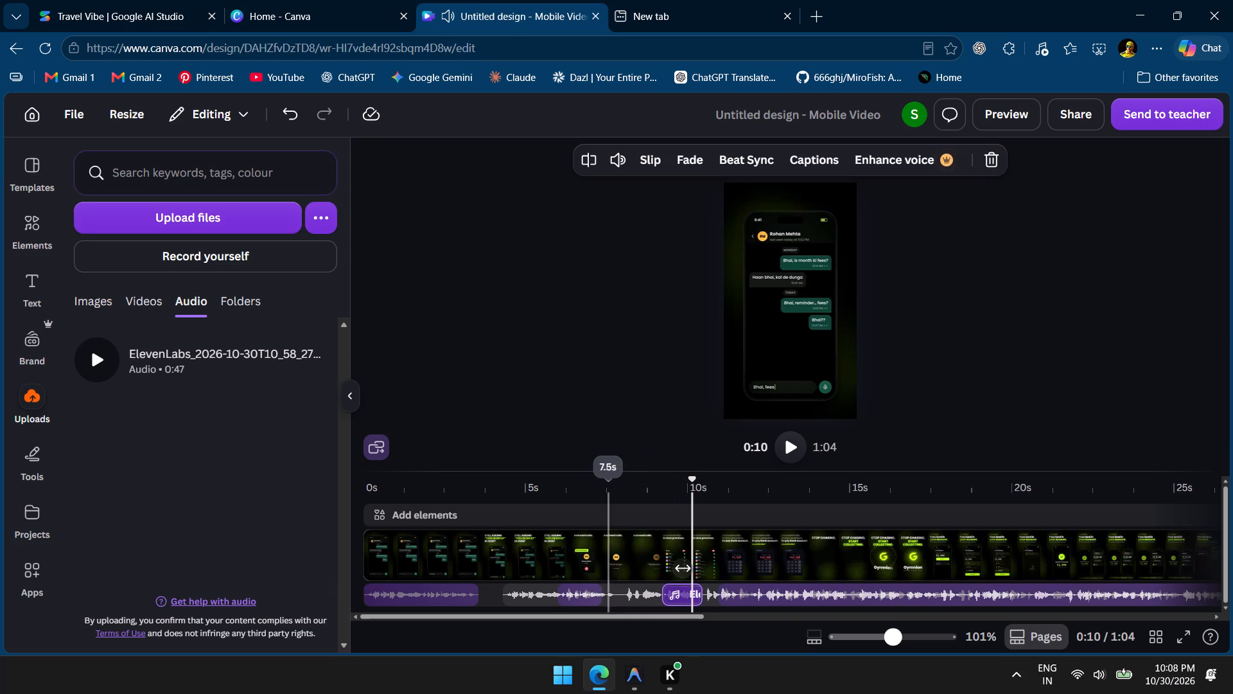
pyautogui.click(554, 485)
pyautogui.press('space')
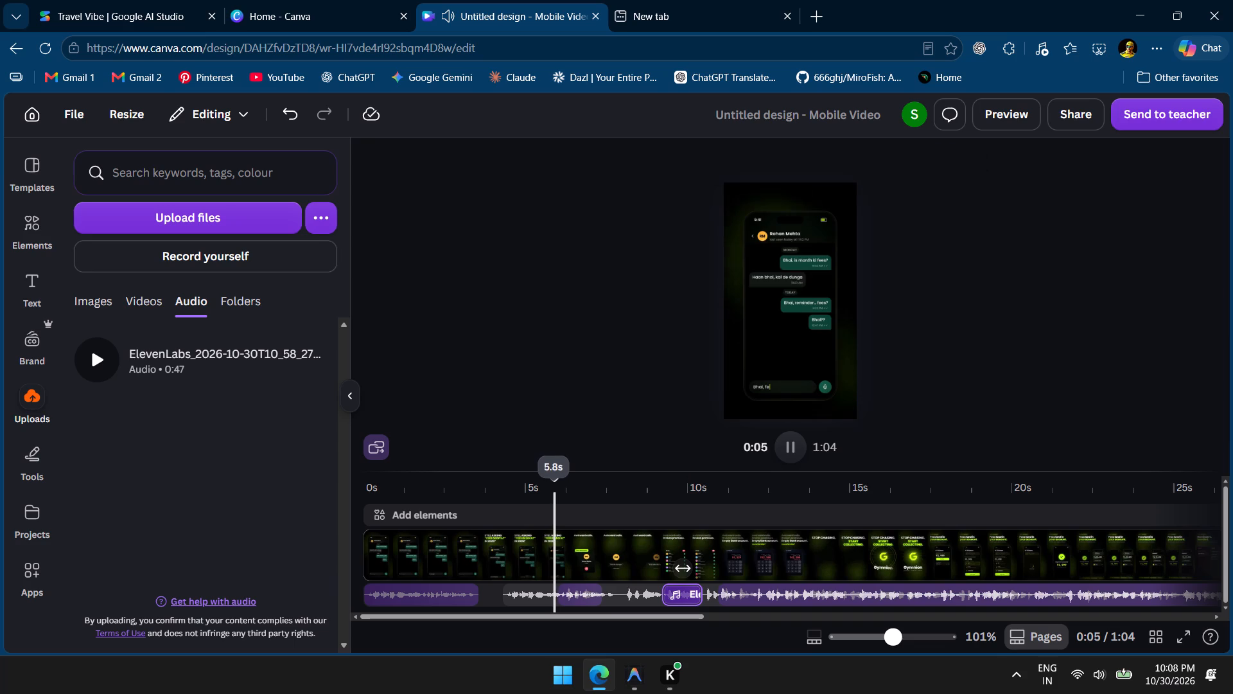
pyautogui.press('space')
pyautogui.press('space')
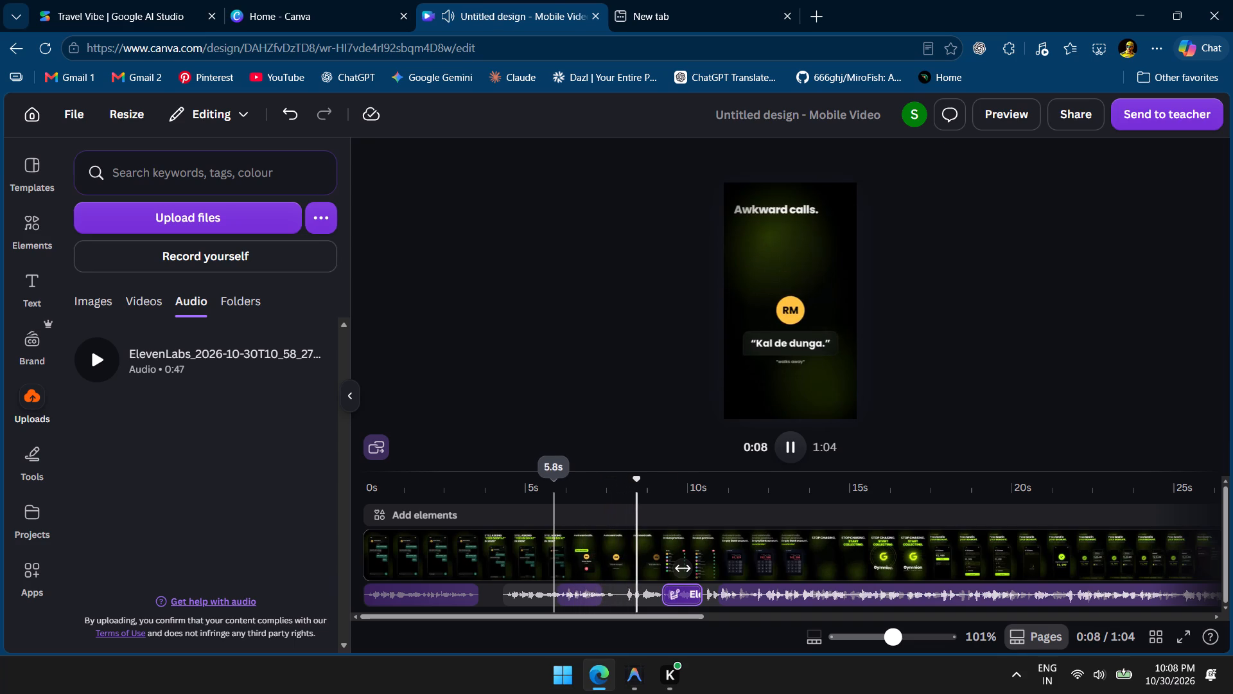
pyautogui.press('space')
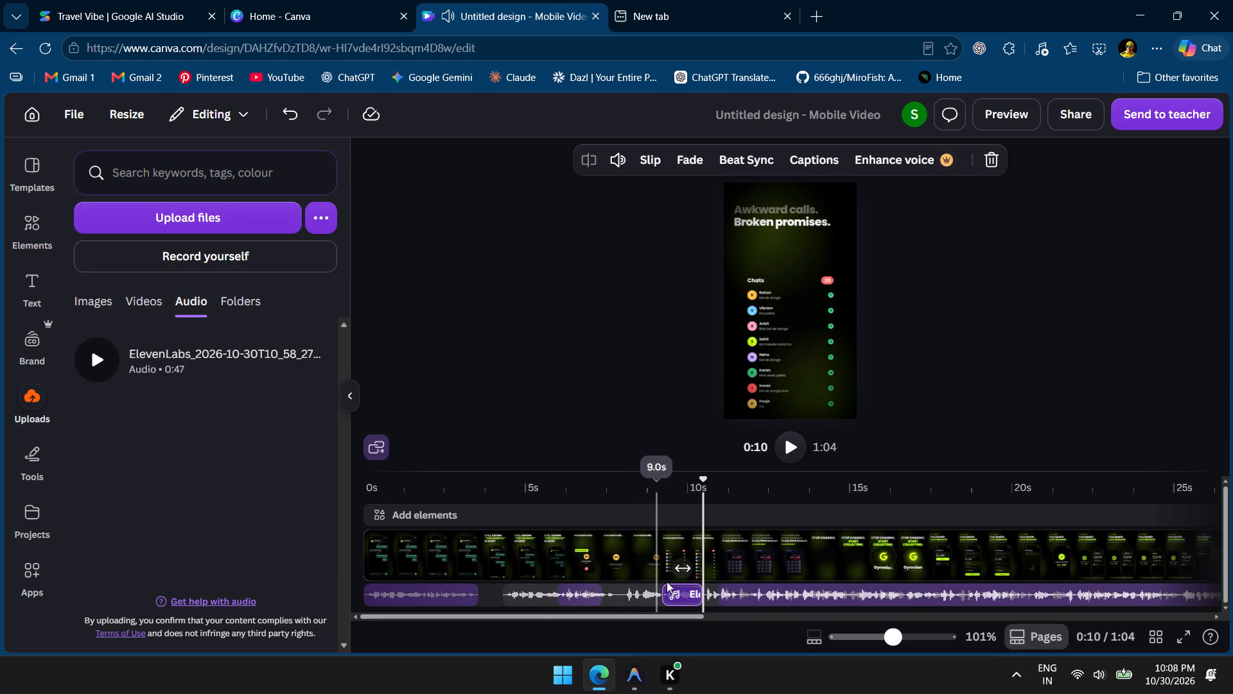
# Shift the third voiceover piece to start at about 9.6 s and replay from about 6.8 s and 3.9 s to check the timing.
pyautogui.moveTo(683, 589); pyautogui.dragTo(691, 591)
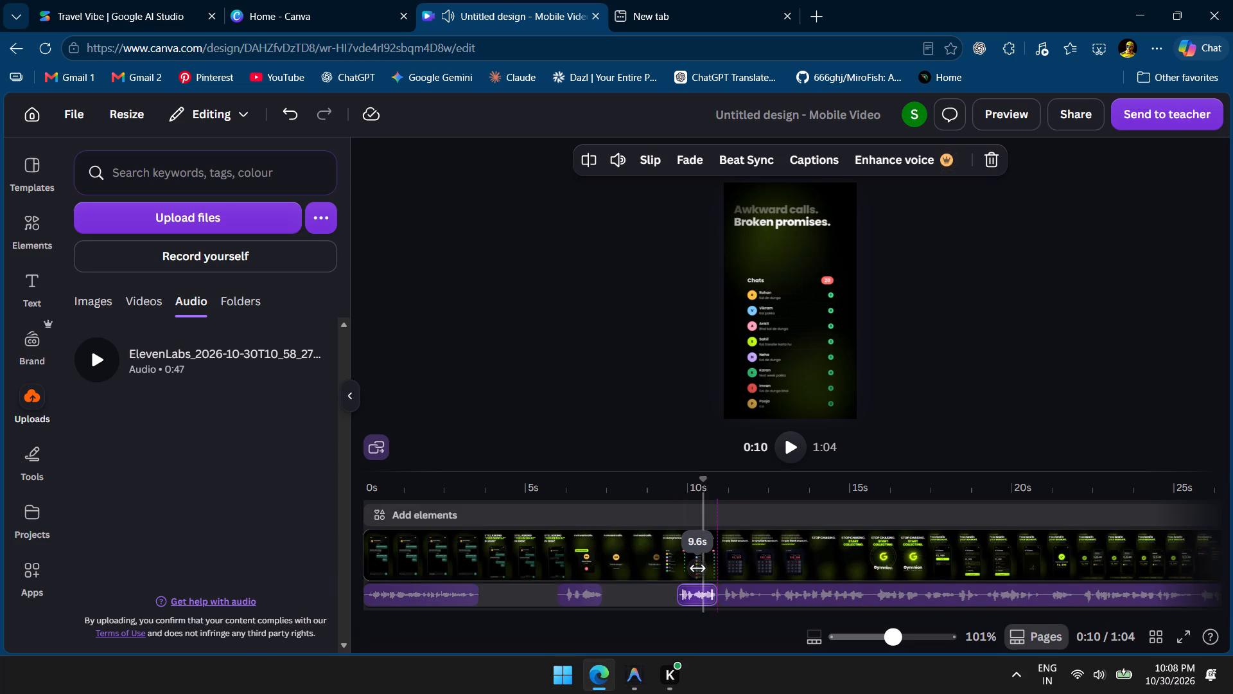
pyautogui.click(587, 487)
pyautogui.press('space')
pyautogui.press('space')
pyautogui.press('space')
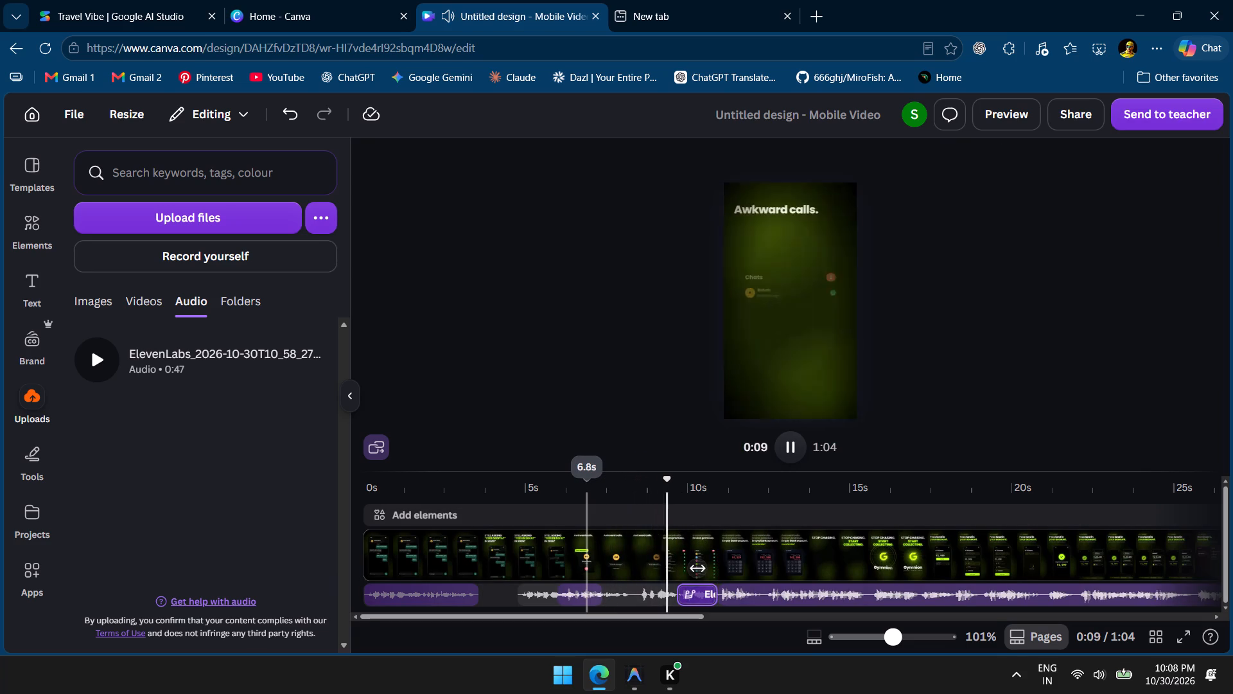
pyautogui.press('space')
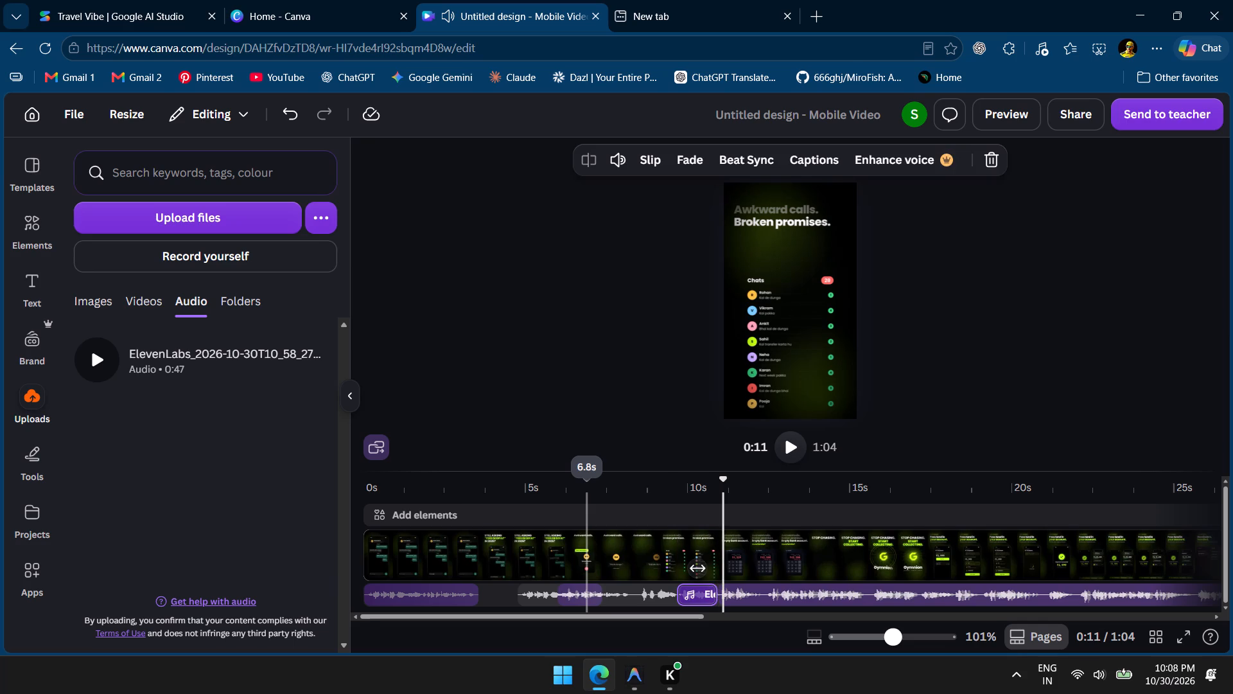
pyautogui.moveTo(595, 478); pyautogui.dragTo(491, 496)
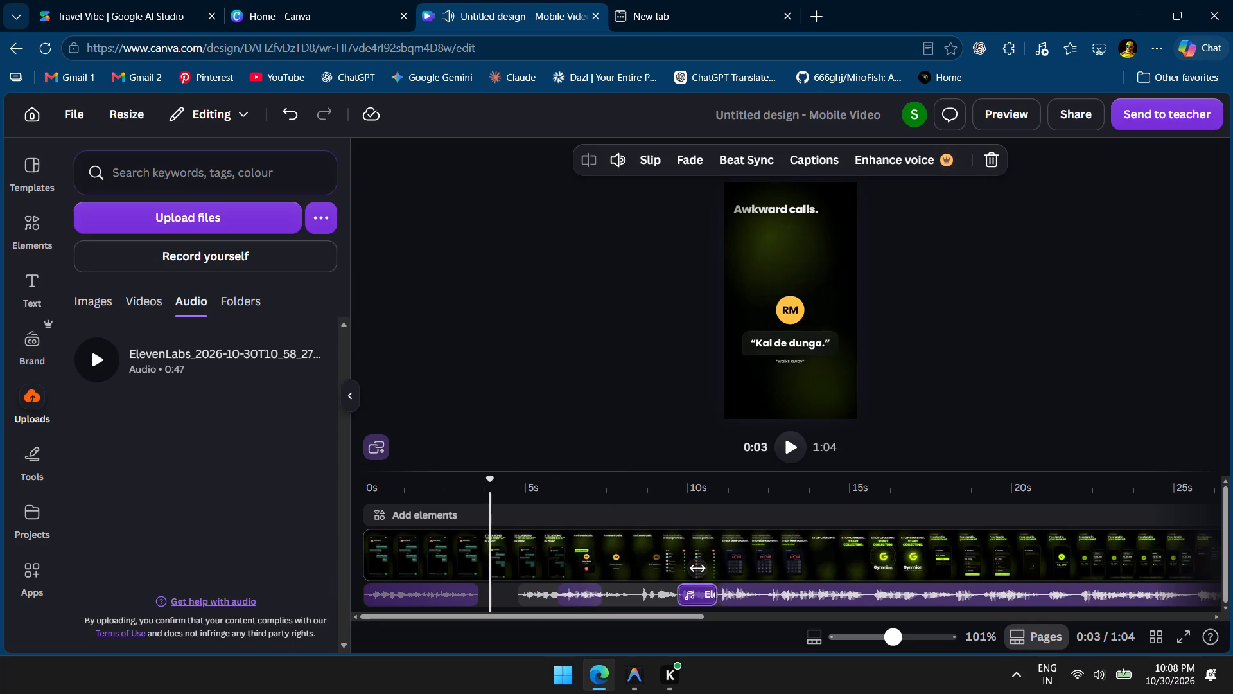
pyautogui.click(491, 496)
pyautogui.press('space')
pyautogui.press('space')
pyautogui.press('space')
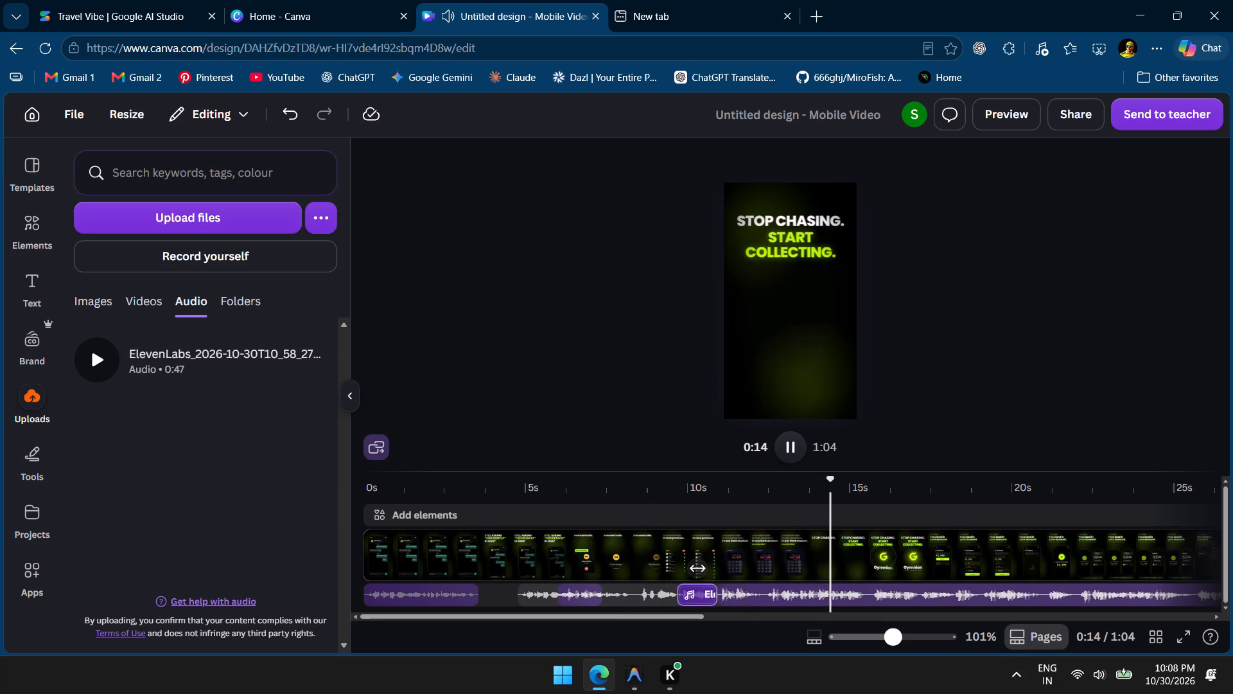
pyautogui.press('space')
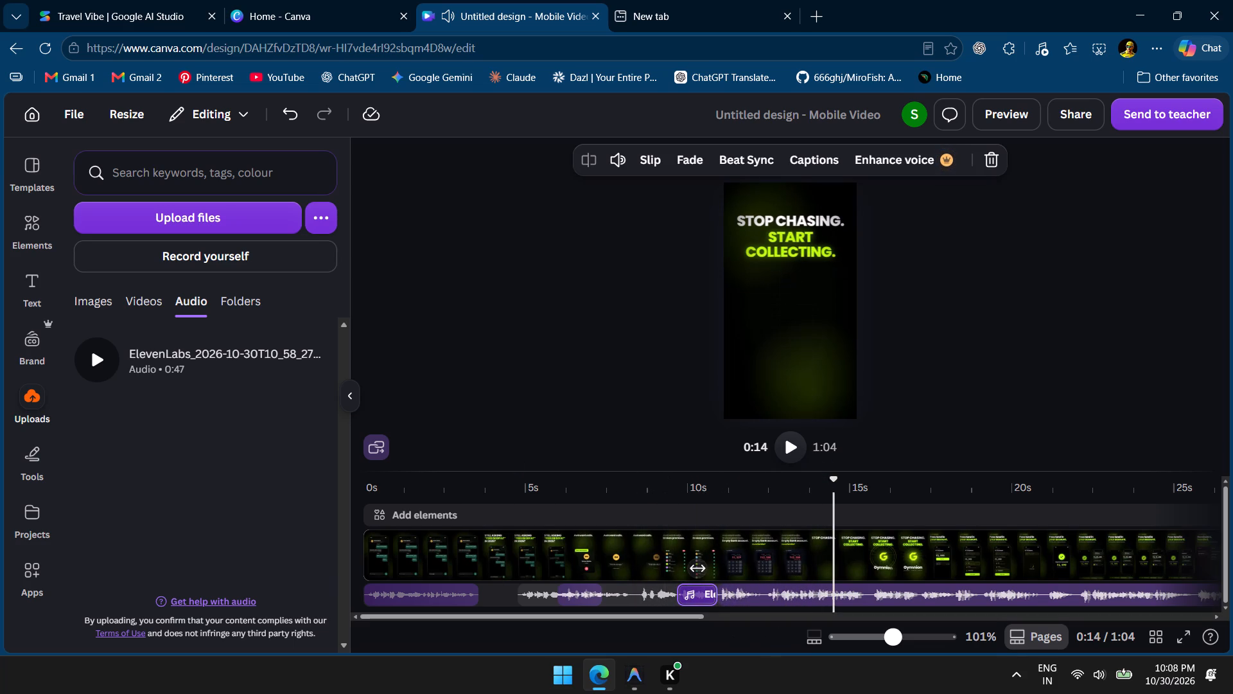
# Replay the calculator scene to find the cut point, and split the fourth voiceover piece at about 12.4 s.
pyautogui.moveTo(832, 479); pyautogui.dragTo(778, 479)
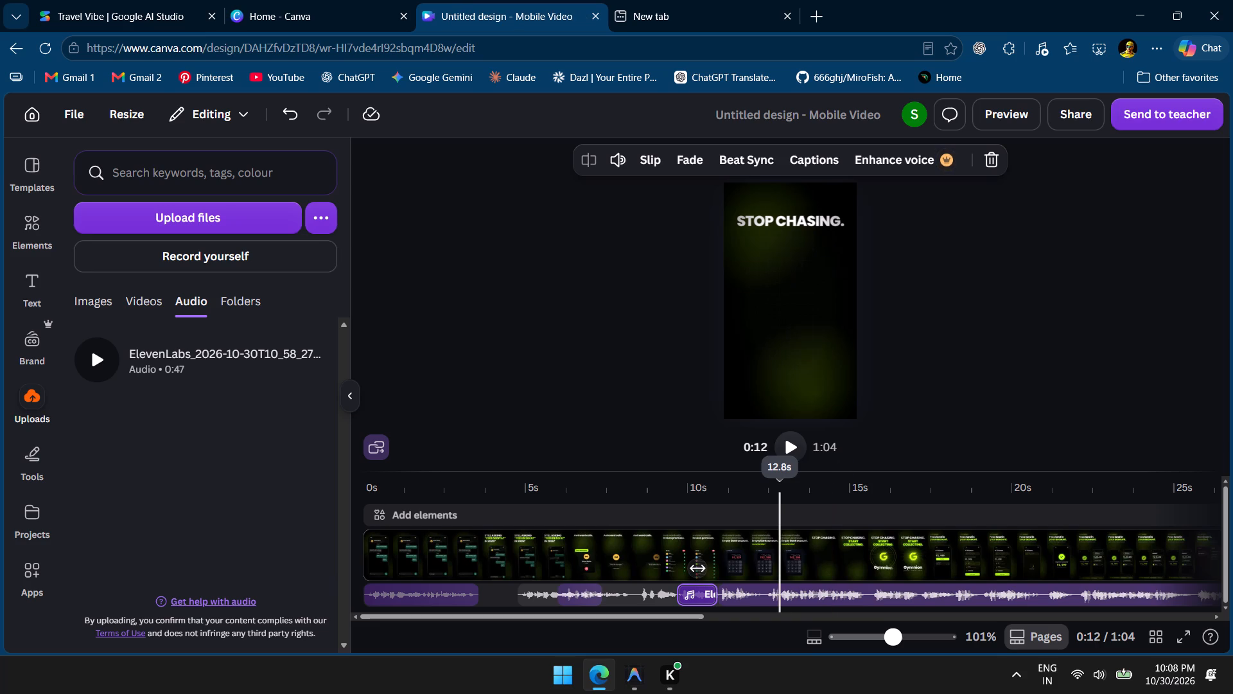
pyautogui.moveTo(778, 479); pyautogui.dragTo(744, 481)
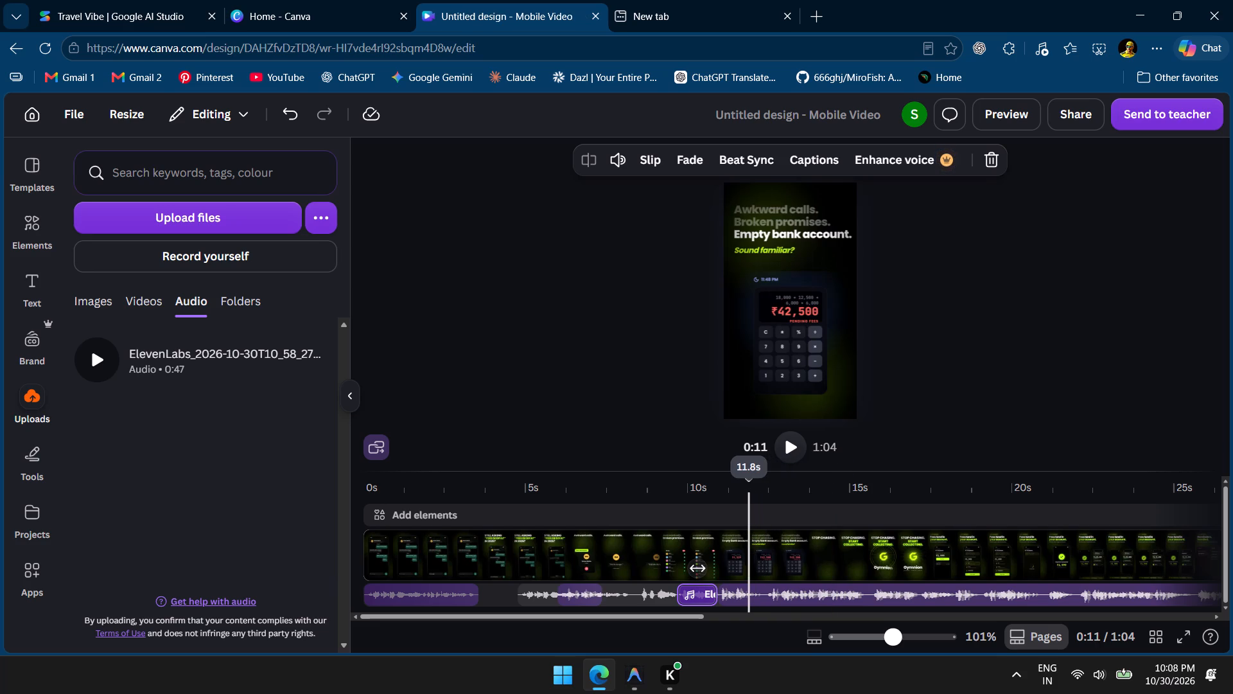
pyautogui.moveTo(744, 481); pyautogui.dragTo(731, 481)
pyautogui.press('space')
pyautogui.press('space')
pyautogui.press('space')
pyautogui.press('space')
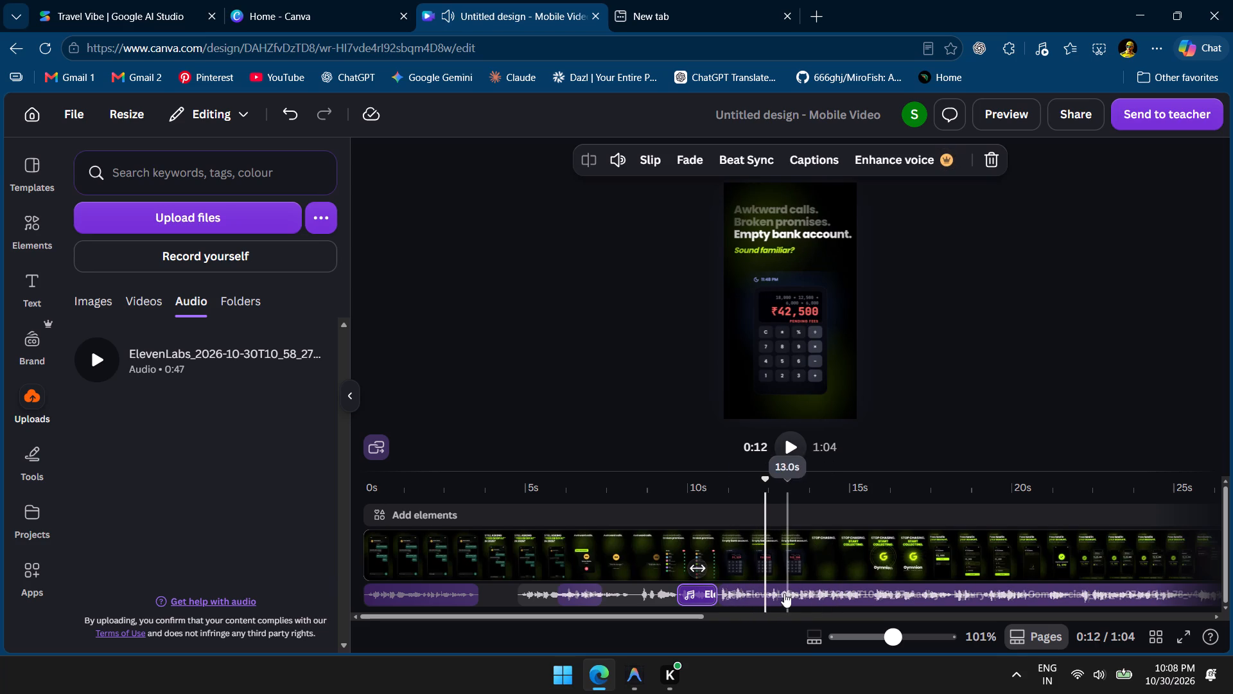
pyautogui.click(765, 603)
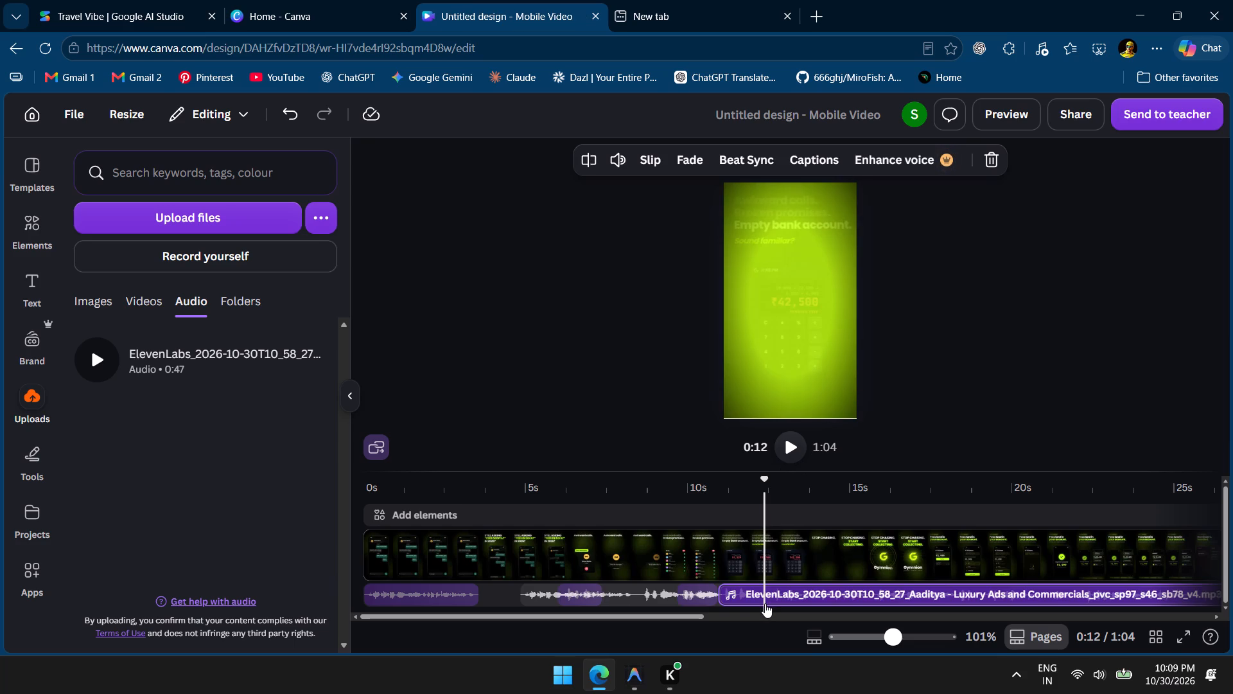
pyautogui.click(766, 603)
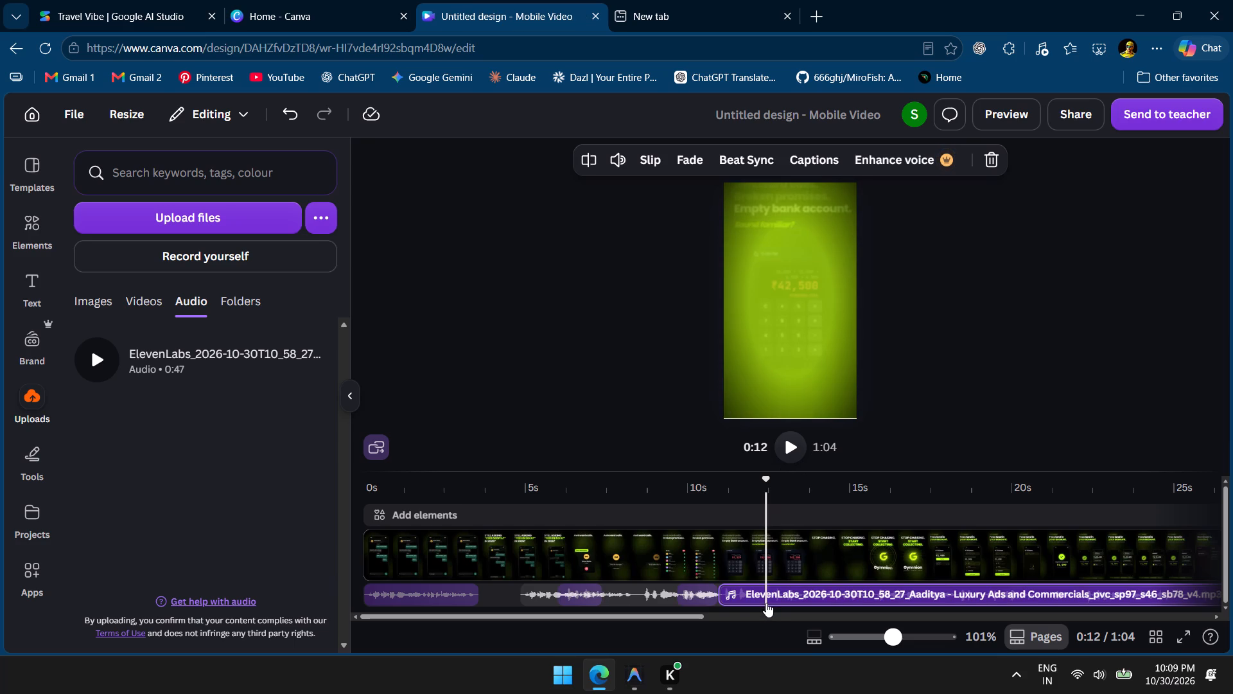
pyautogui.click(594, 161)
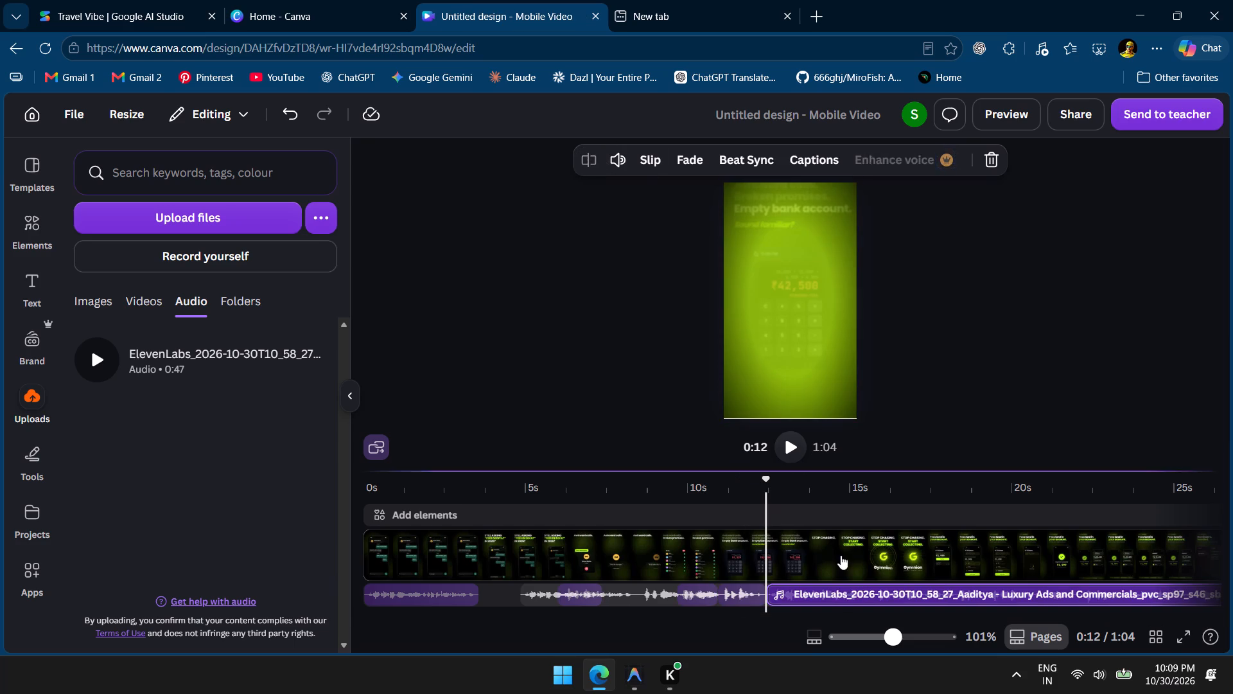
# Shift the voiceover piece after the new split to start at about 12.8 s, at the "STOP CHASING." scene.
pyautogui.moveTo(831, 589); pyautogui.dragTo(846, 589)
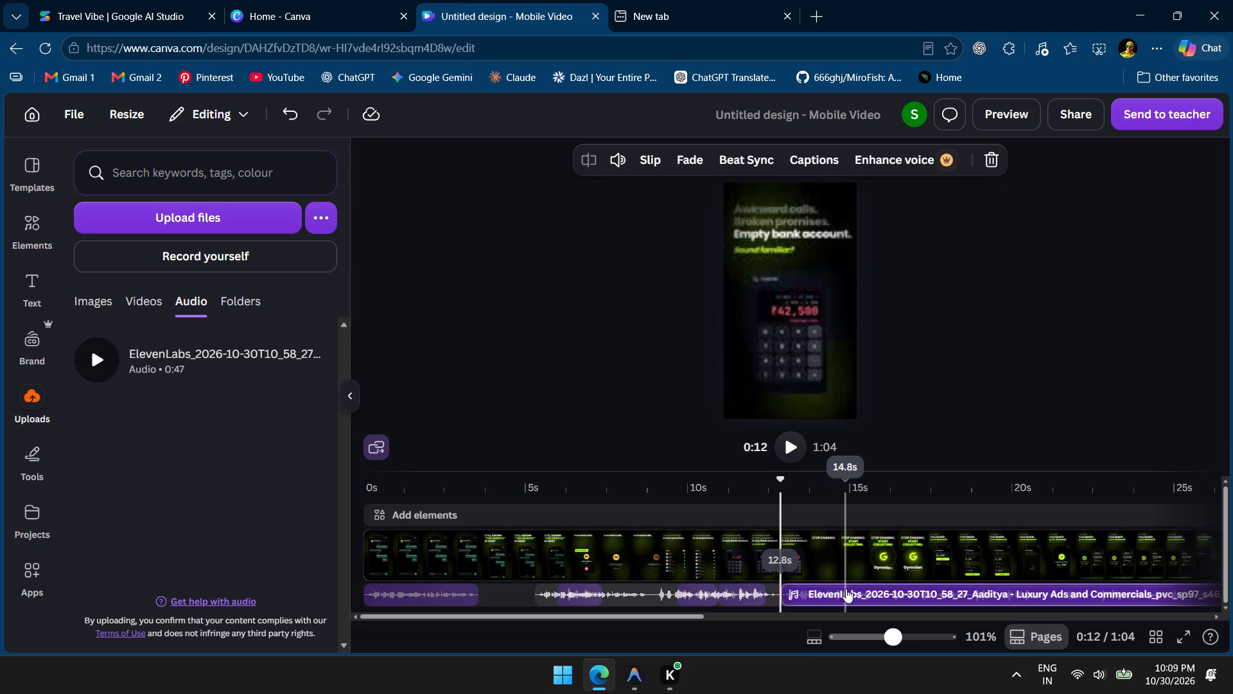
pyautogui.moveTo(782, 490); pyautogui.dragTo(773, 491)
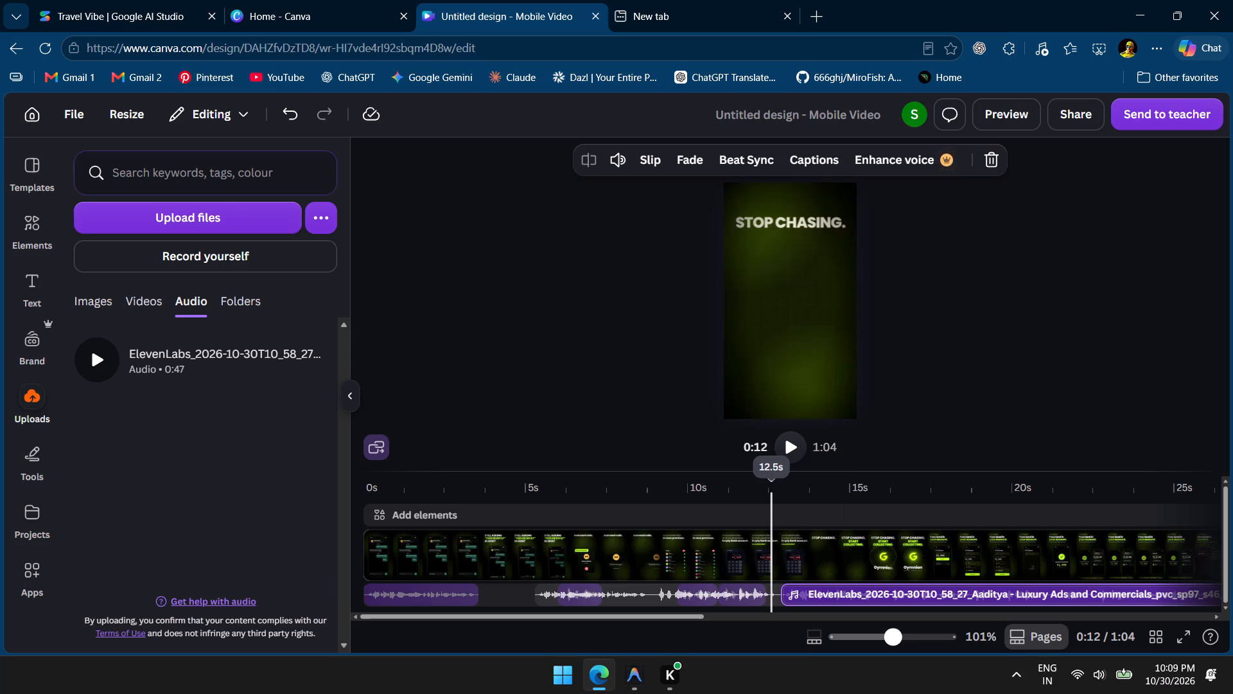
# Shift the "STOP CHASING." voiceover piece to start at about 12.5 s and replay from about 10.1 s to check the timing.
pyautogui.moveTo(773, 491); pyautogui.dragTo(773, 491)
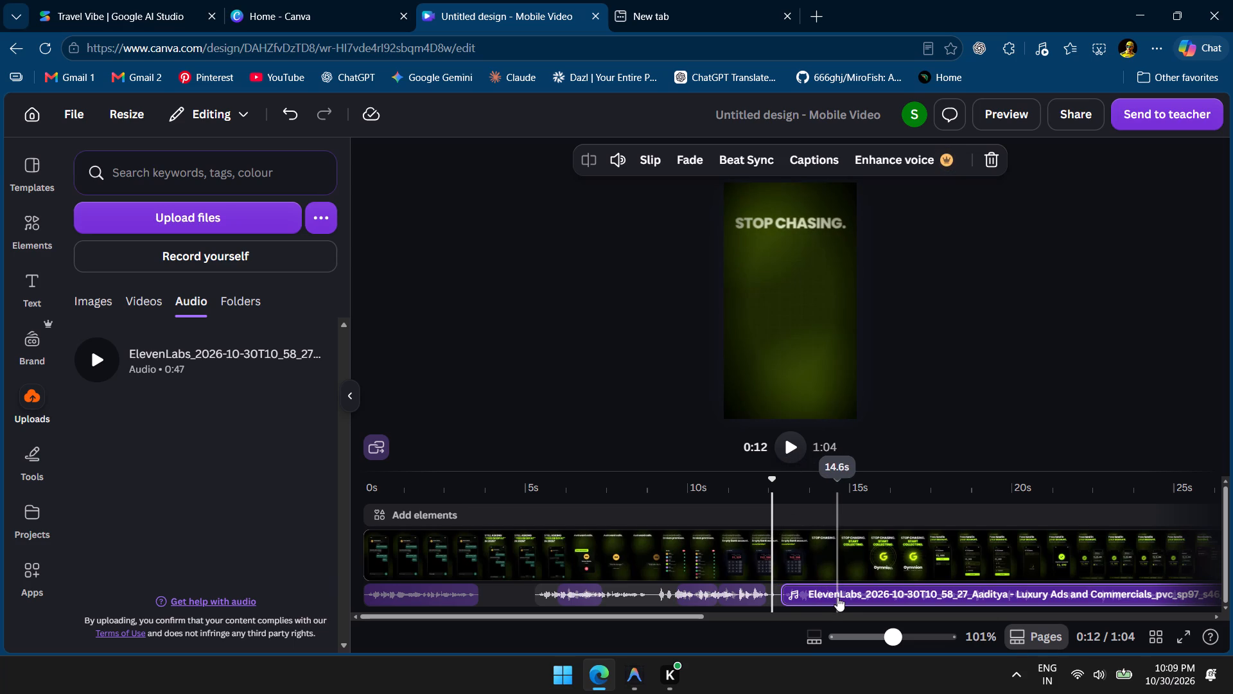
pyautogui.moveTo(837, 597); pyautogui.dragTo(832, 598)
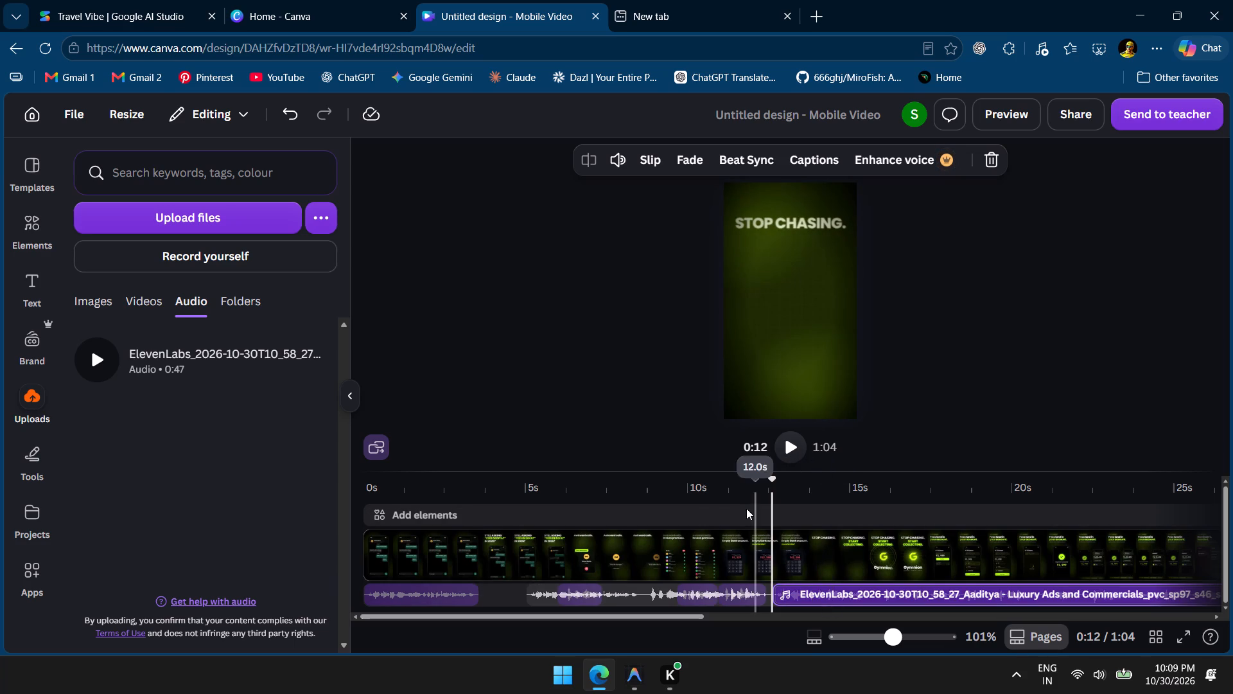
pyautogui.click(693, 493)
pyautogui.press('space')
pyautogui.press('space')
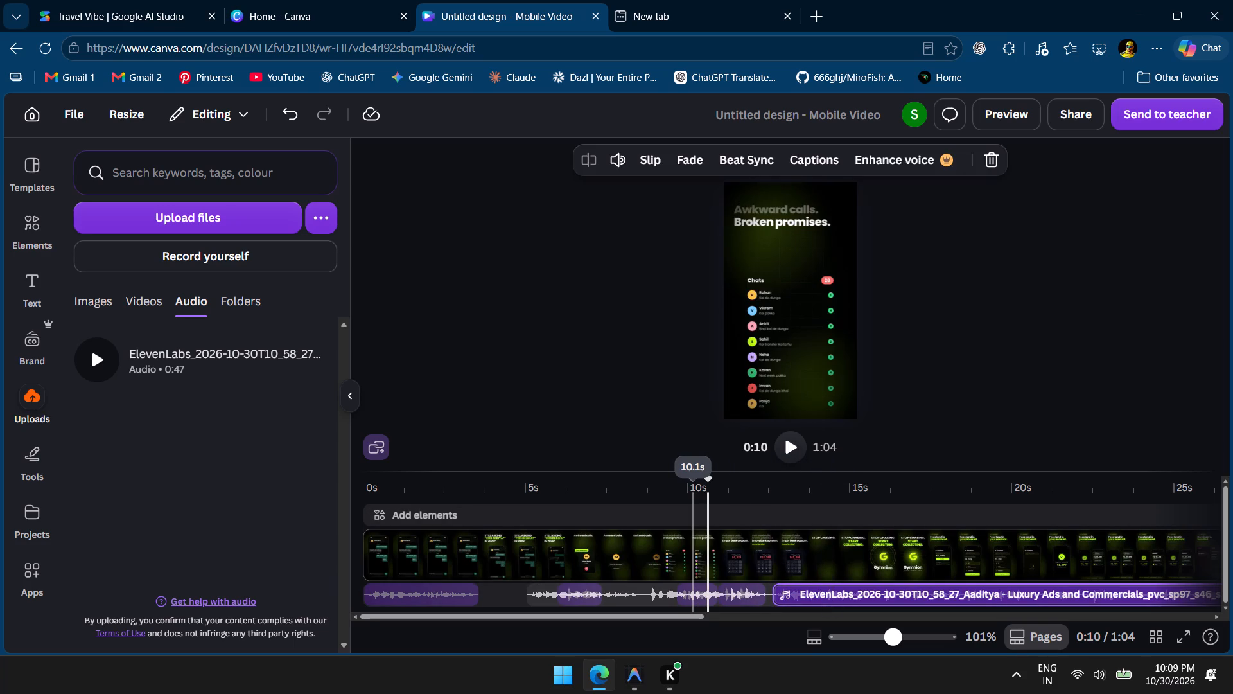
pyautogui.press('space')
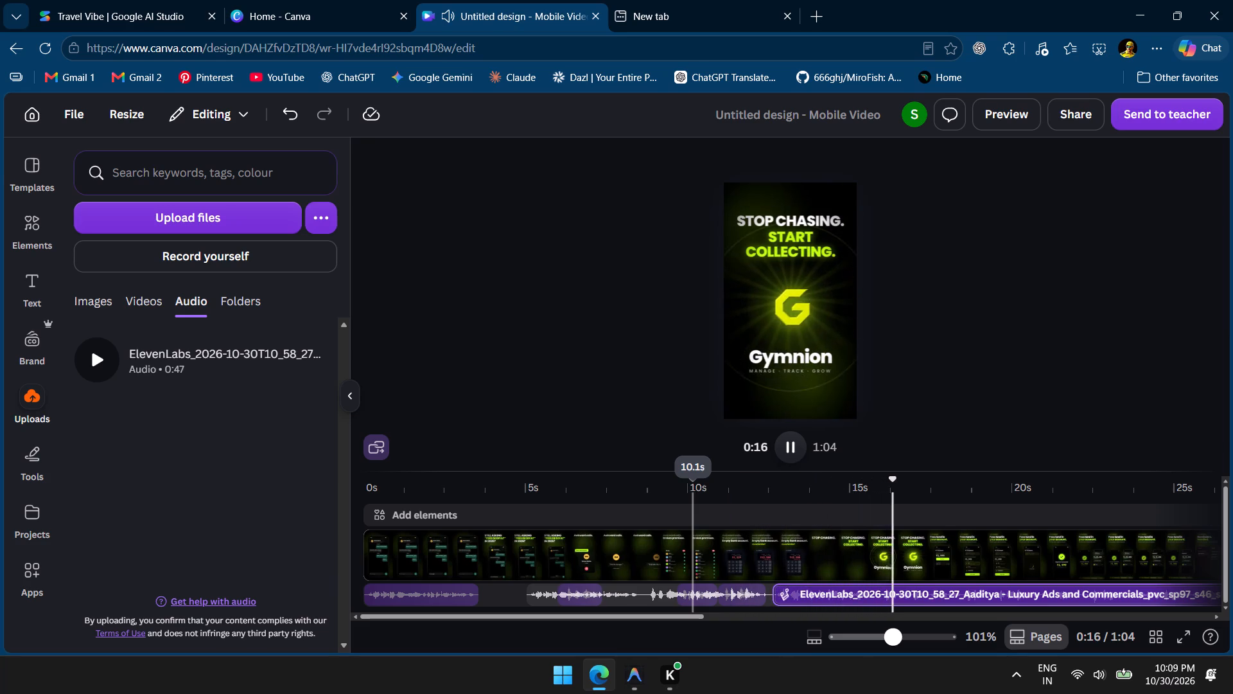
pyautogui.press('space')
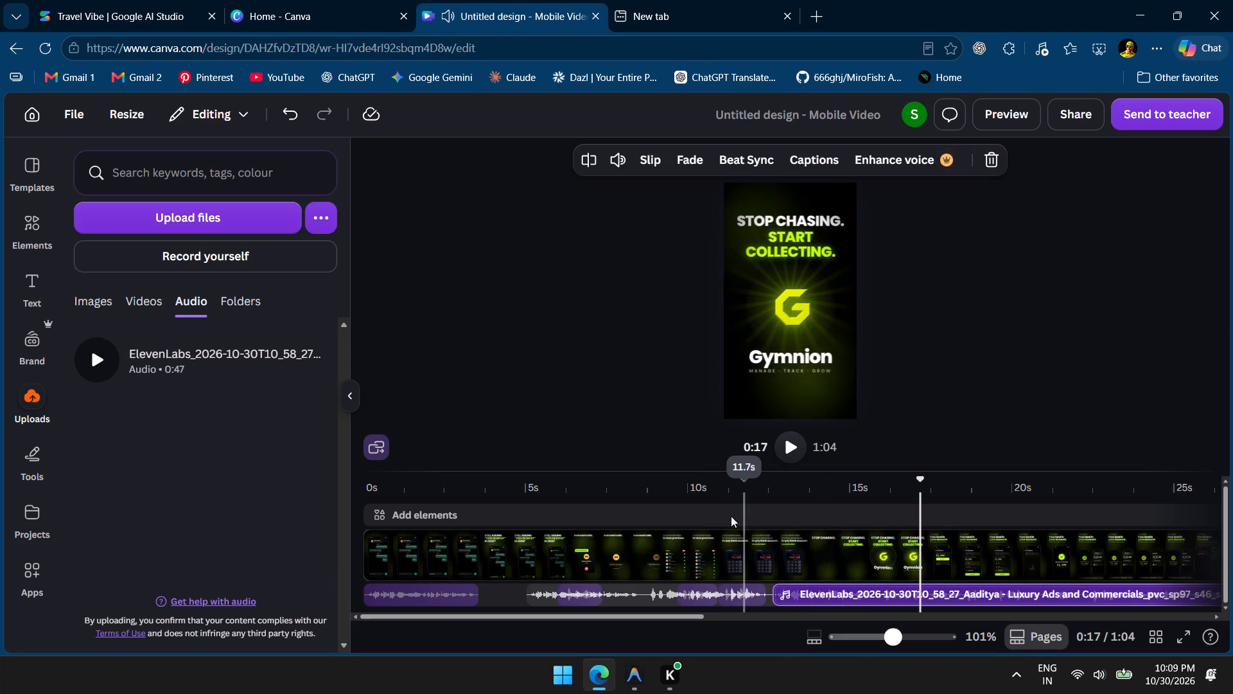
# Replay from about 11.0 s to find the cut point at the Gymnion logo, and split the voiceover piece at about 15.8 s.
pyautogui.click(722, 487)
pyautogui.press('space')
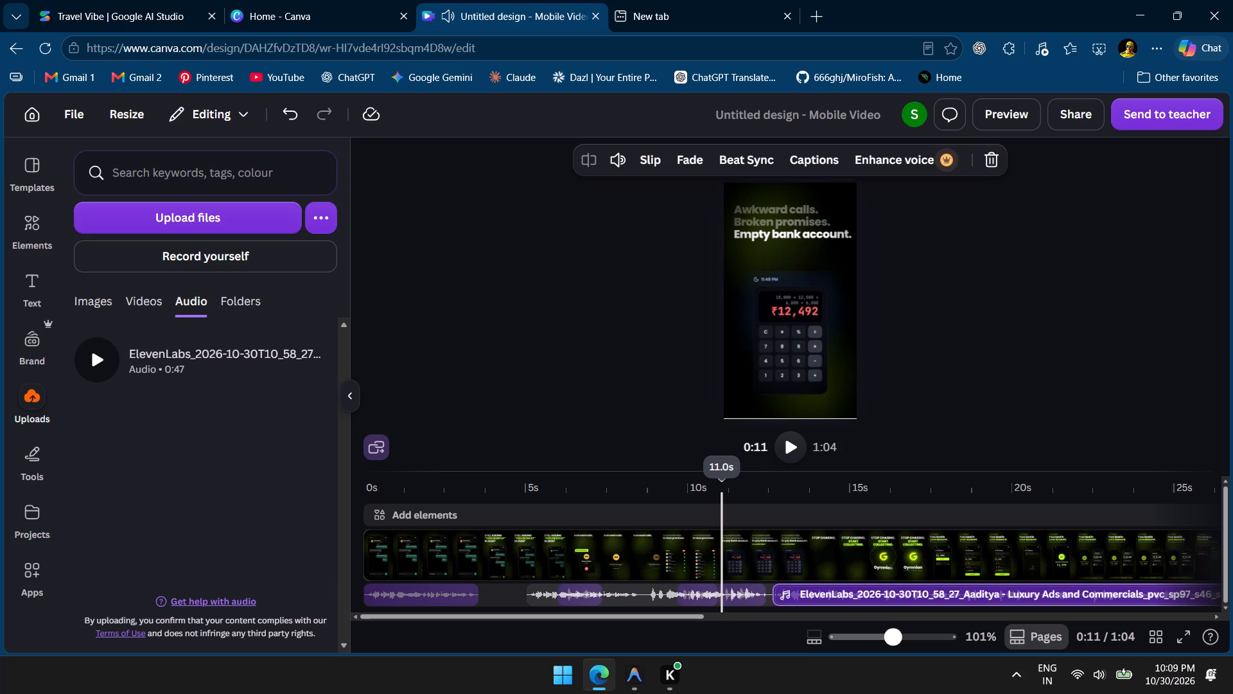
pyautogui.press('space')
pyautogui.press('space')
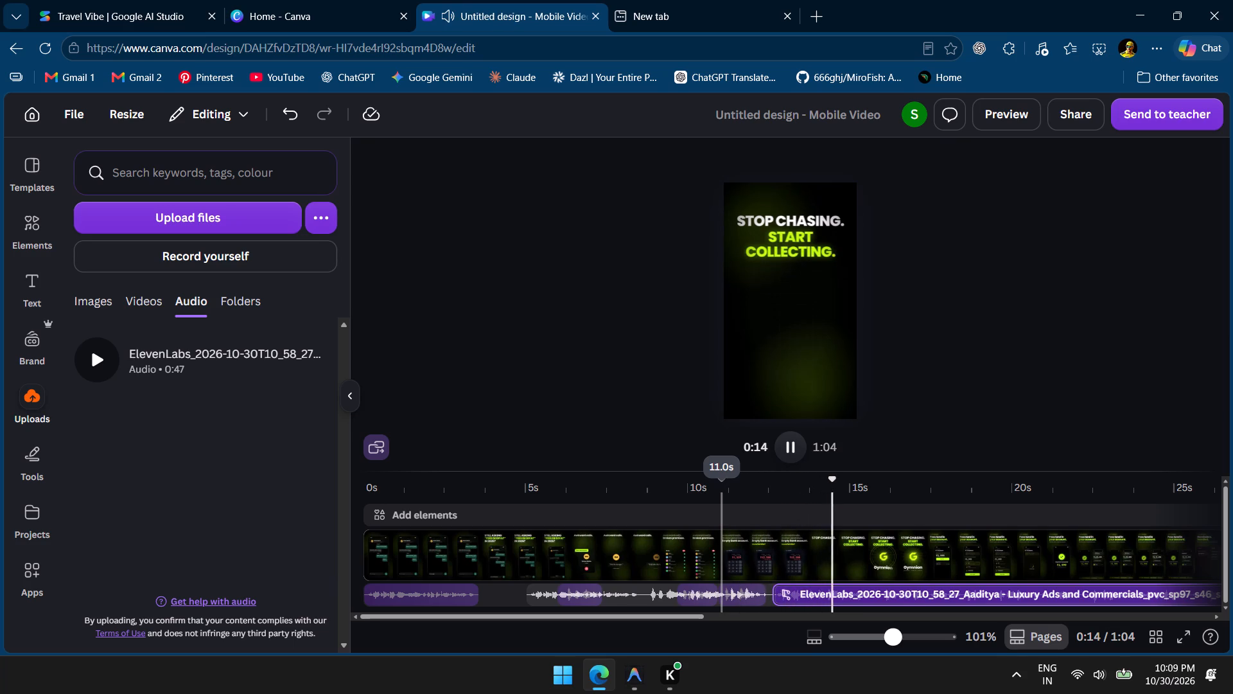
pyautogui.press('space')
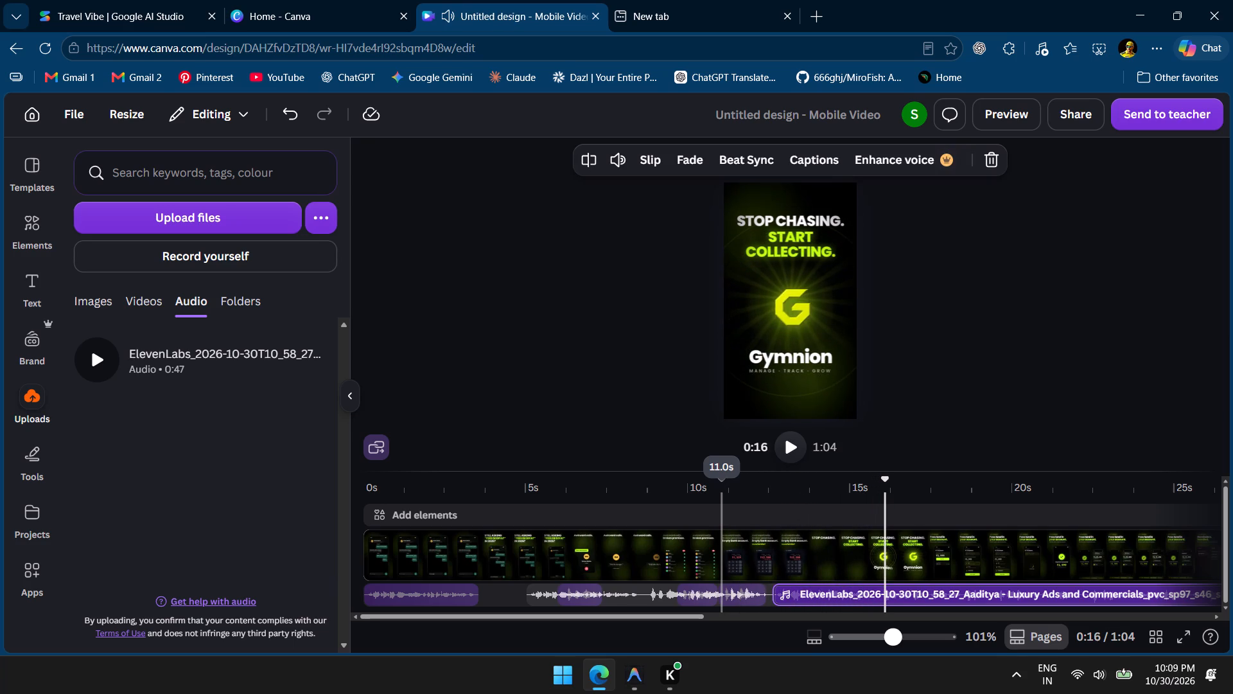
pyautogui.moveTo(886, 482); pyautogui.dragTo(880, 482)
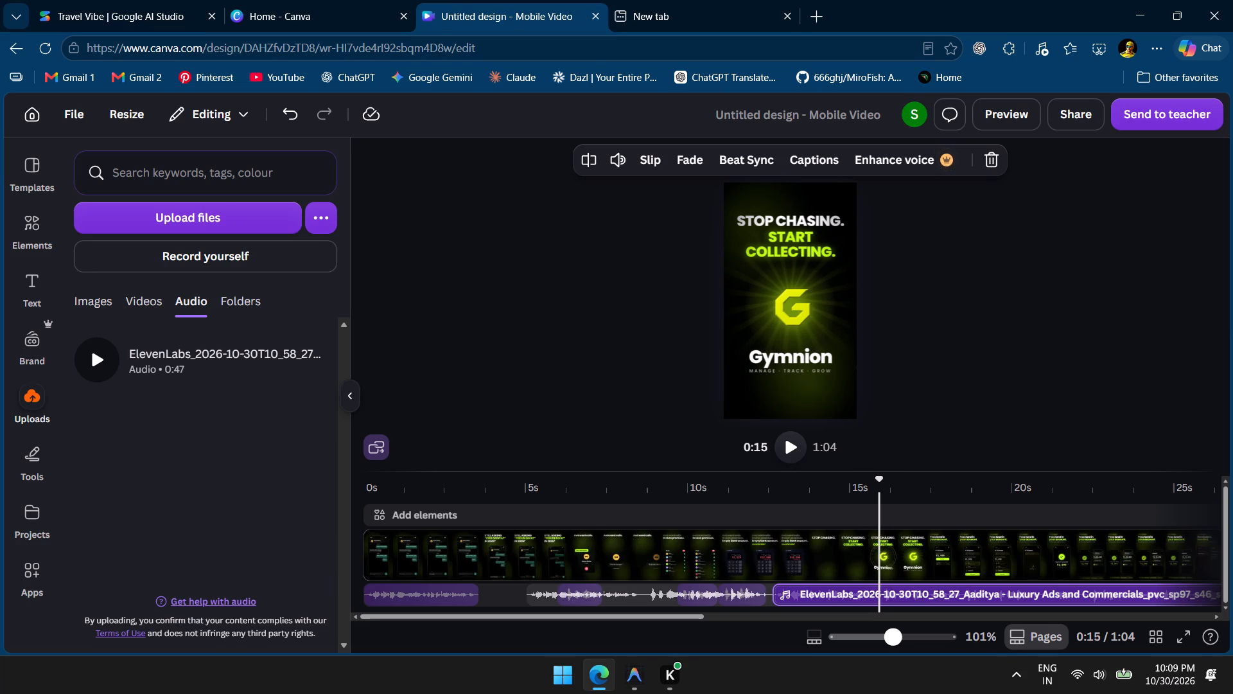
pyautogui.click(877, 603)
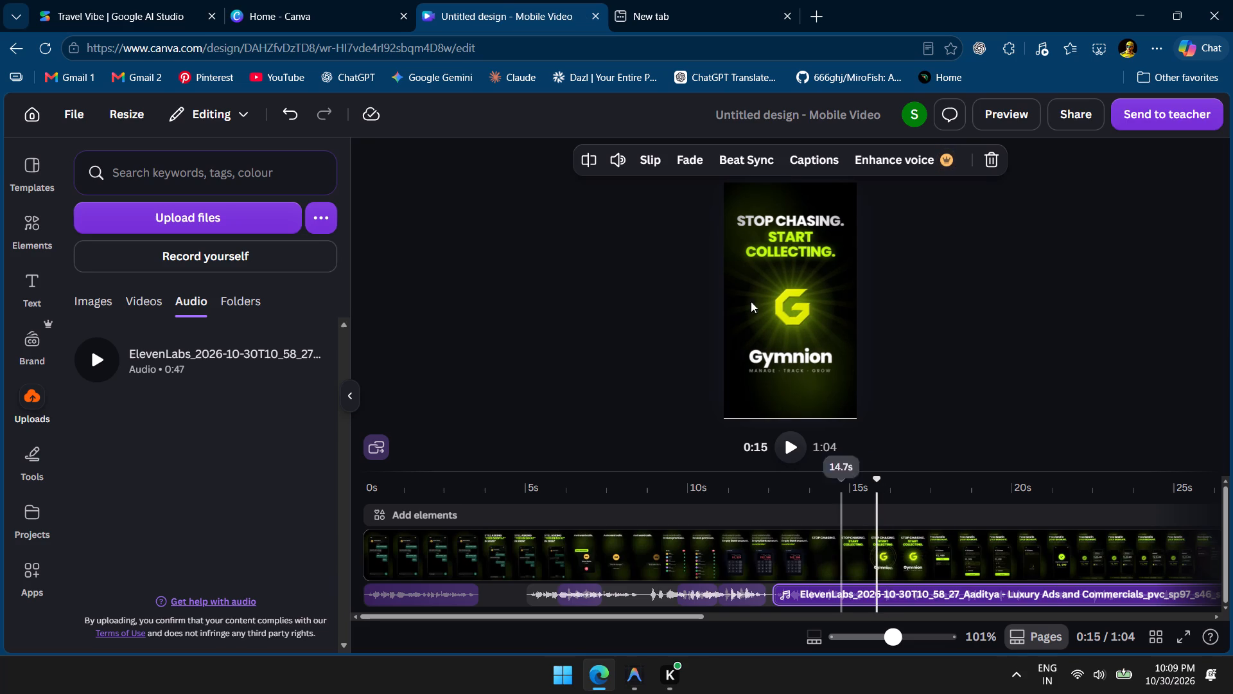
pyautogui.click(589, 168)
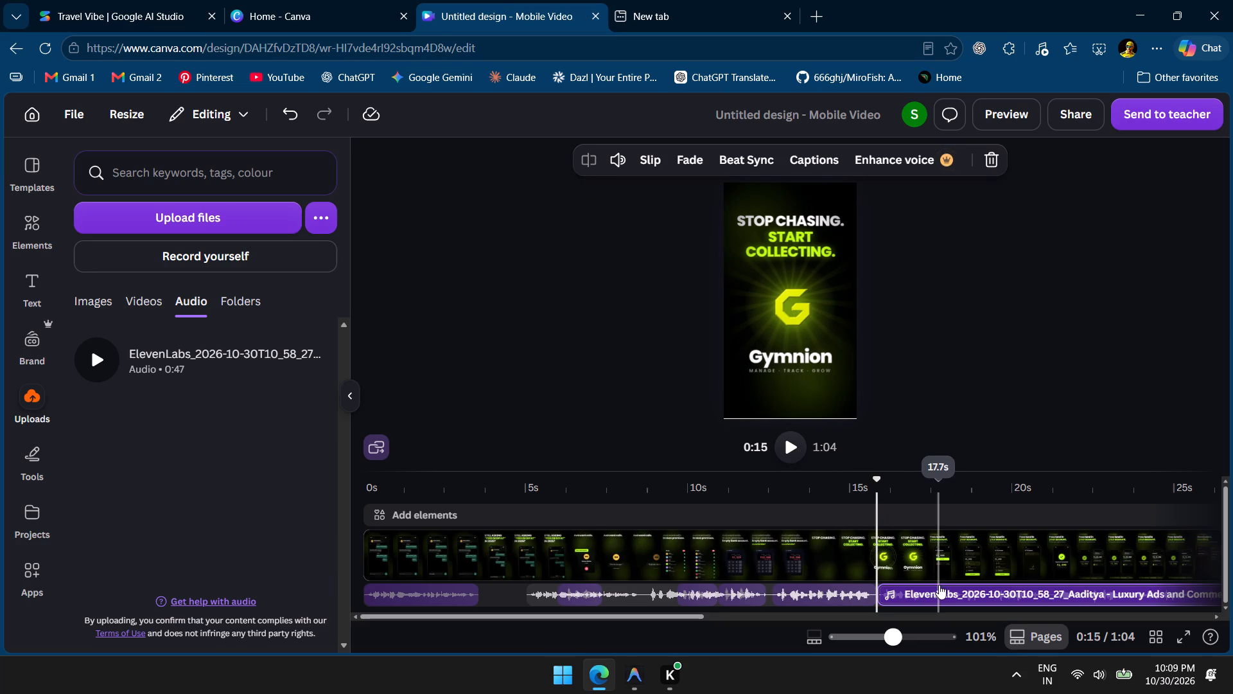
# Shift the voiceover piece after the new split to start at about 16.6 s, at the "Fees land in your account." scene.
pyautogui.moveTo(937, 591); pyautogui.dragTo(957, 591)
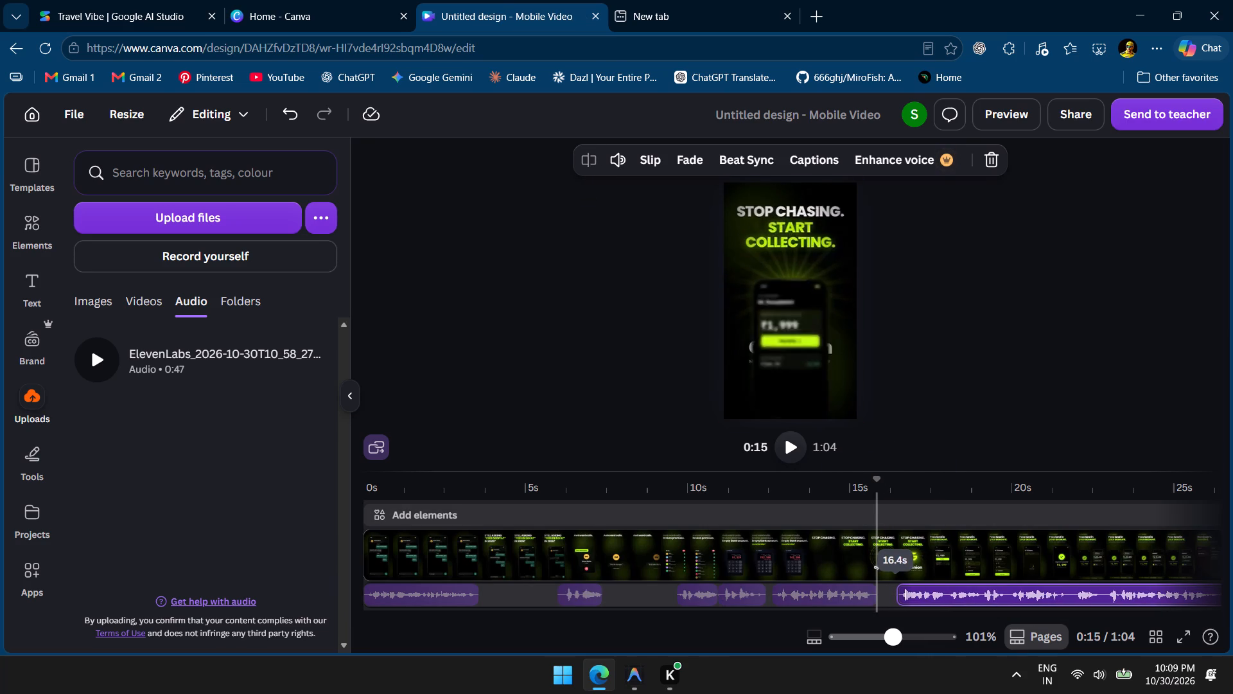
pyautogui.moveTo(957, 591); pyautogui.dragTo(964, 591)
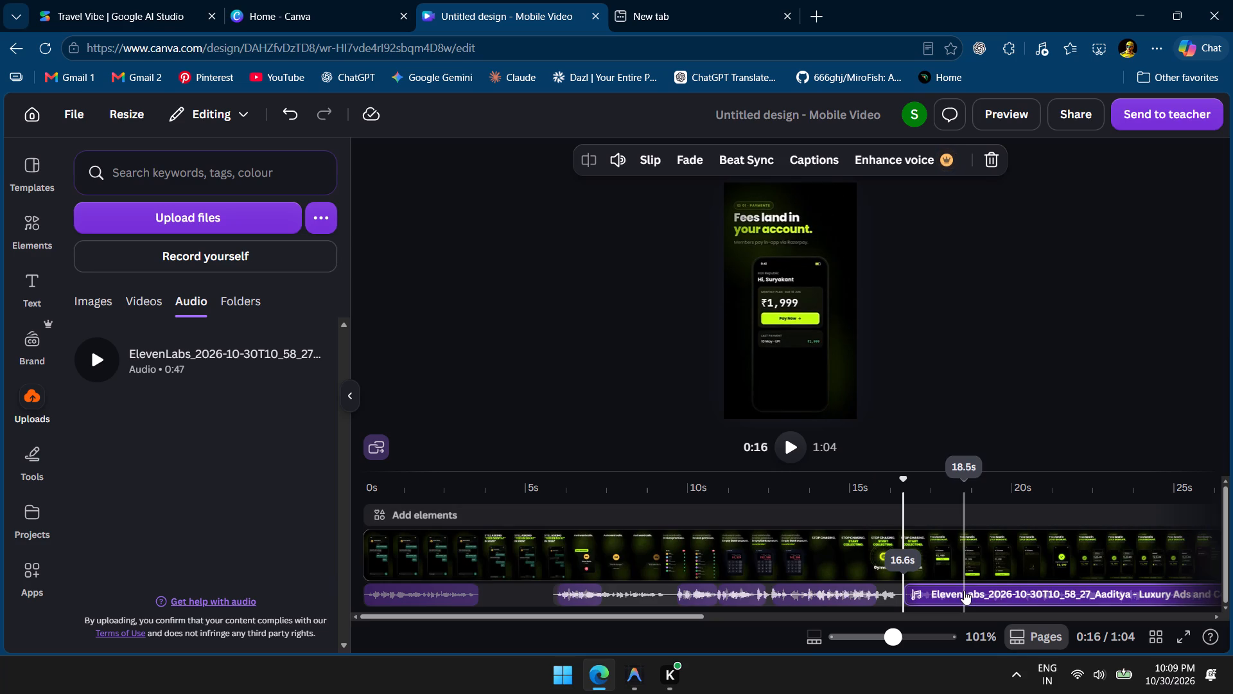
# Replay from about 12.9 s into the "Reminders, handled." scene to check the voiceover against the visuals.
pyautogui.moveTo(904, 483); pyautogui.dragTo(846, 486)
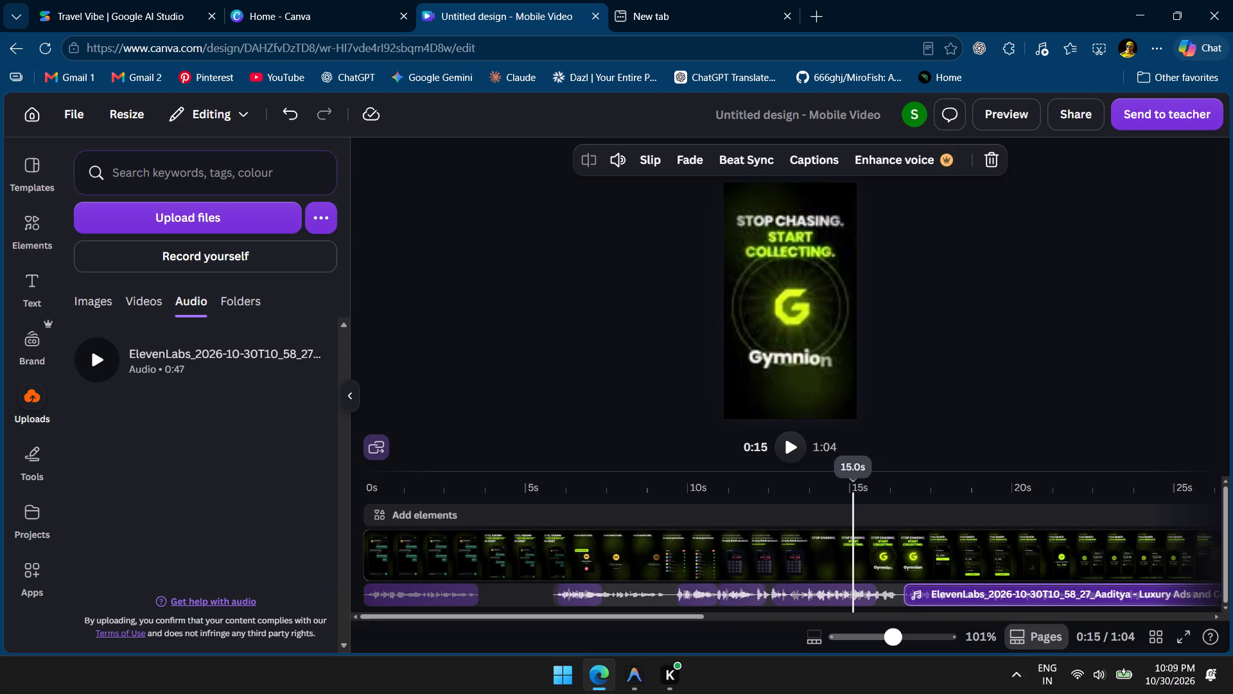
pyautogui.moveTo(846, 486); pyautogui.dragTo(782, 490)
pyautogui.press('space')
pyautogui.press('space')
pyautogui.press('space')
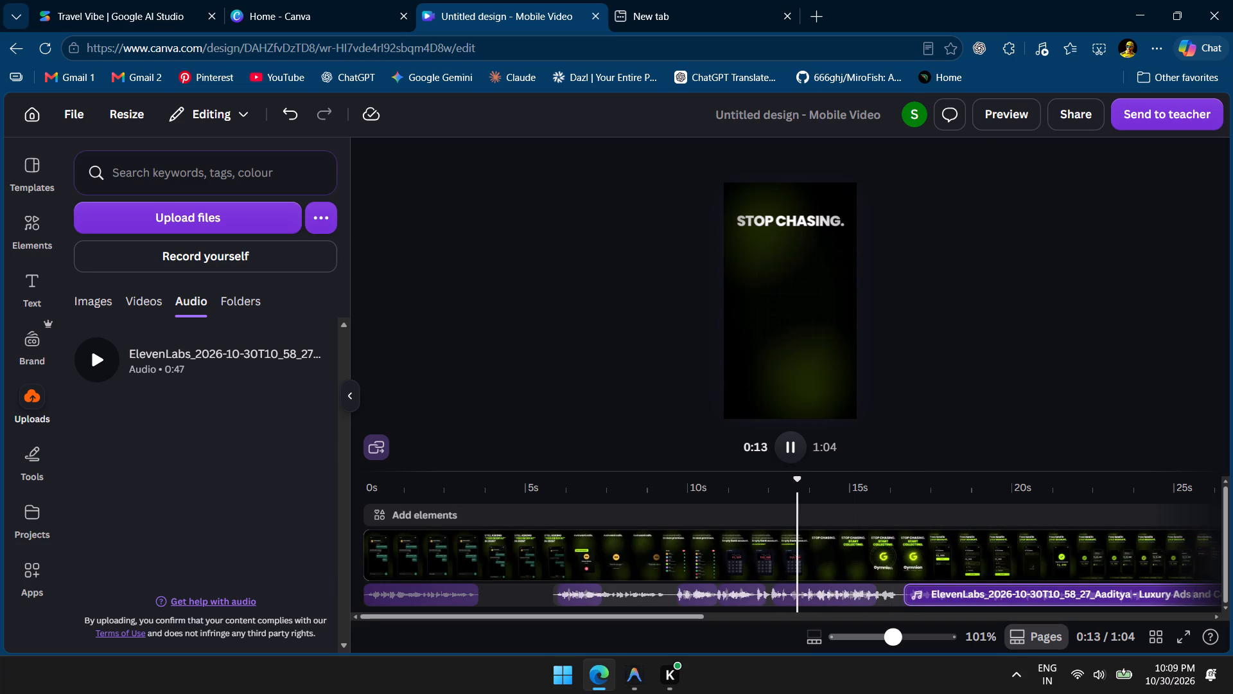
pyautogui.press('space')
pyautogui.press('space')
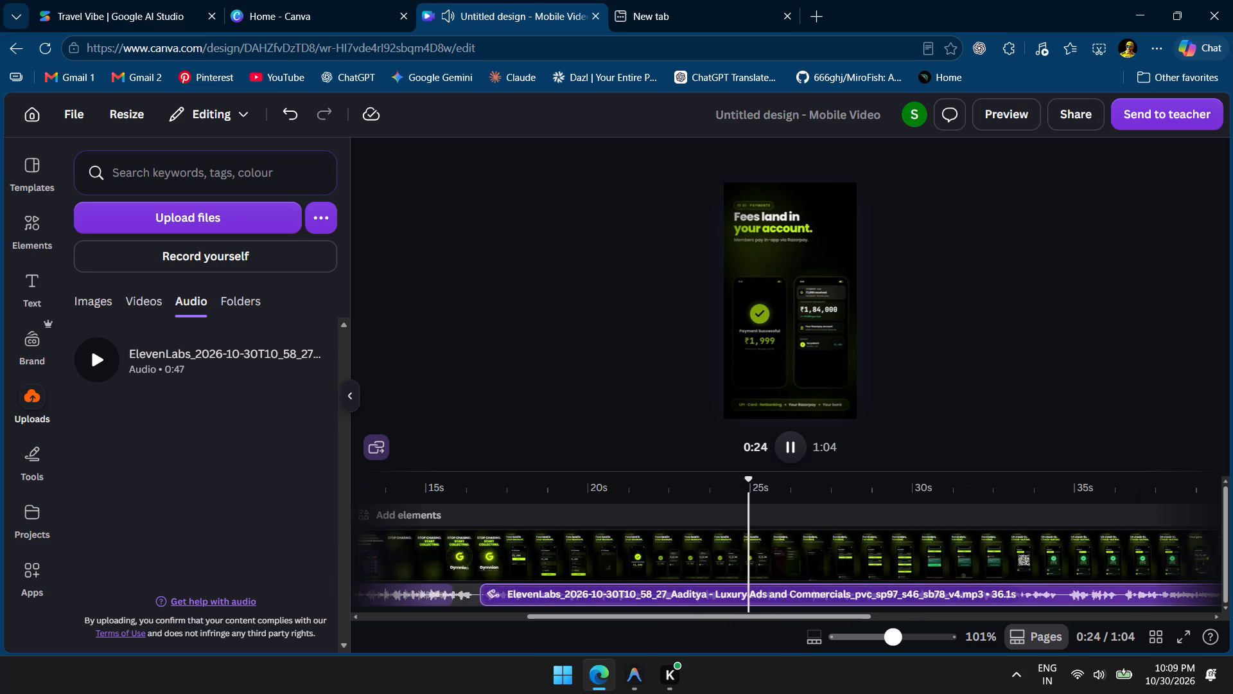
pyautogui.press('space')
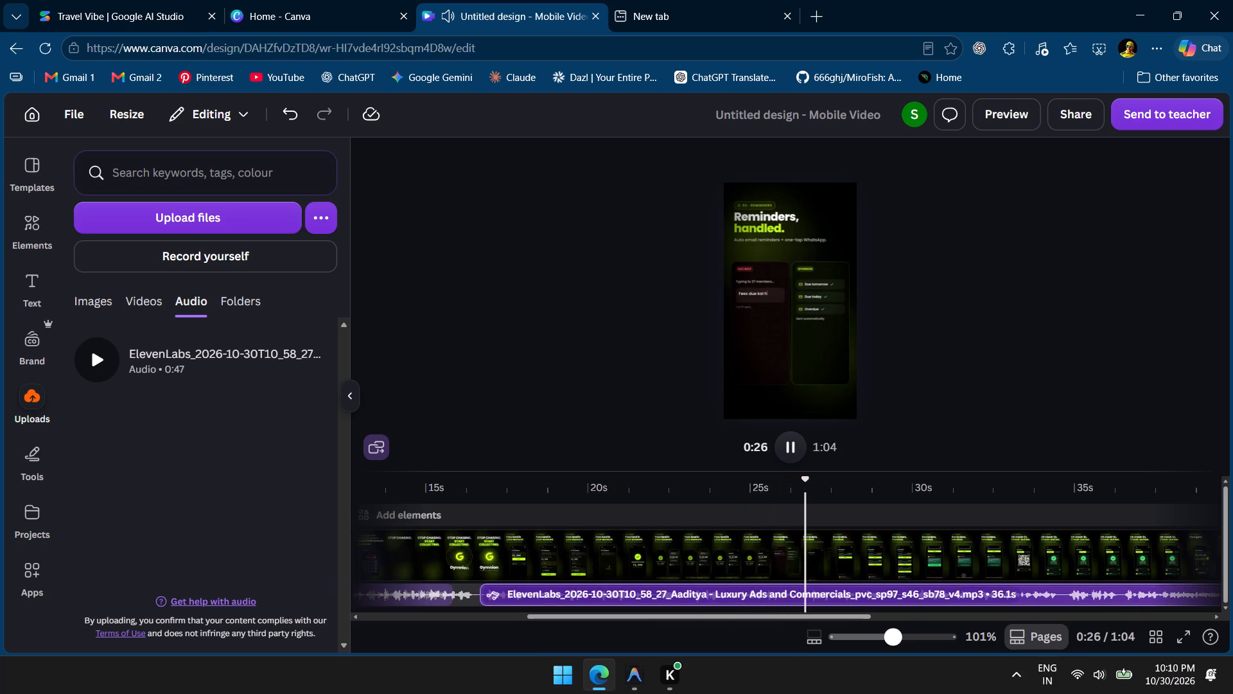
# Replay the end of the "Fees land in your account." scene from about 23.1 s and 21.8 s, listening for the voiceover cut point.
pyautogui.moveTo(806, 483); pyautogui.dragTo(723, 481)
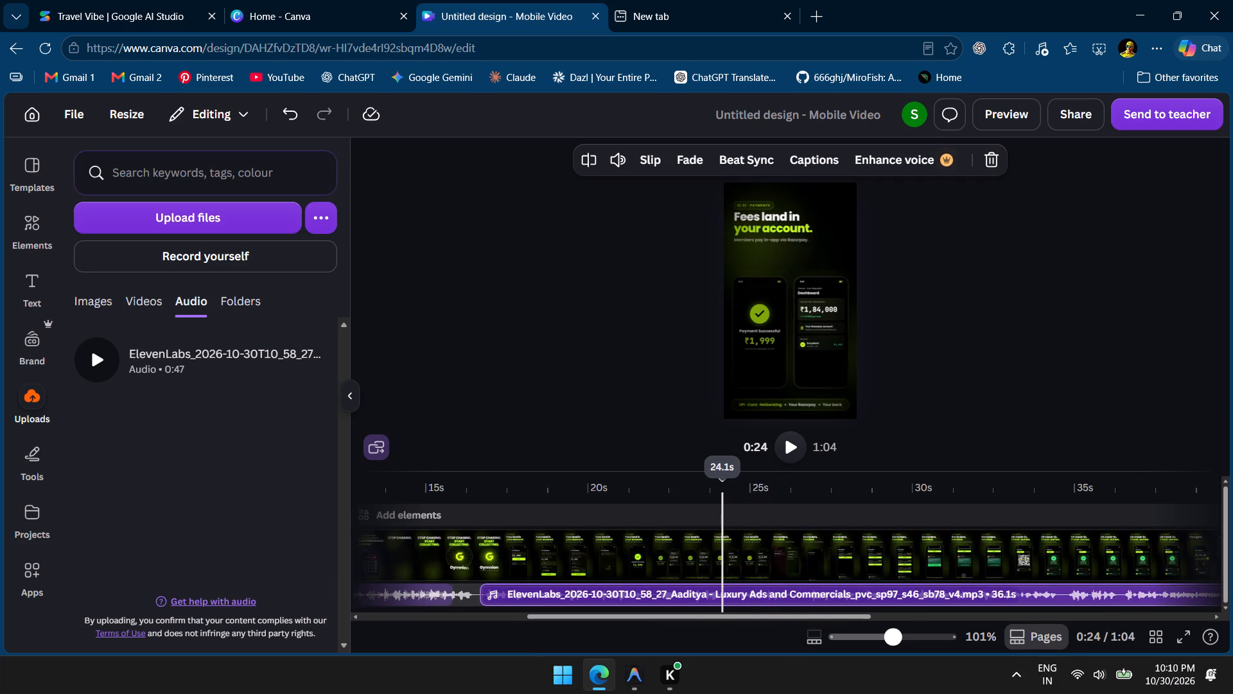
pyautogui.moveTo(723, 481); pyautogui.dragTo(688, 482)
pyautogui.press('space')
pyautogui.press('space')
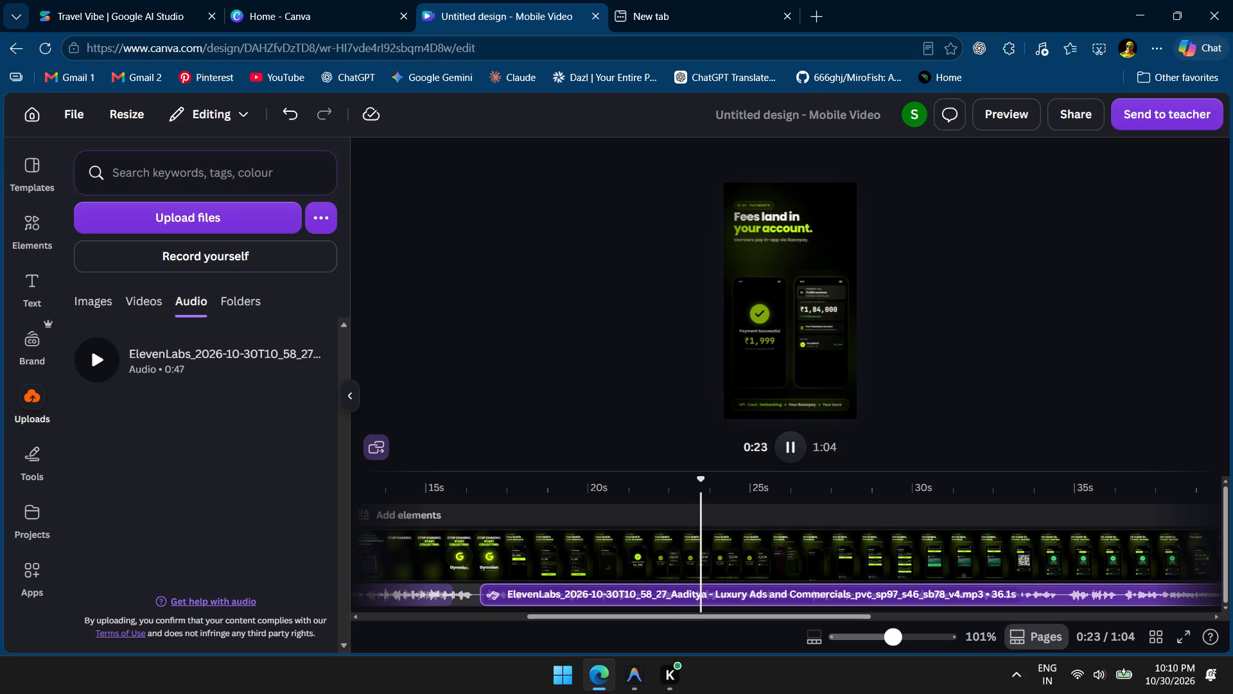
pyautogui.press('space')
pyautogui.press('space')
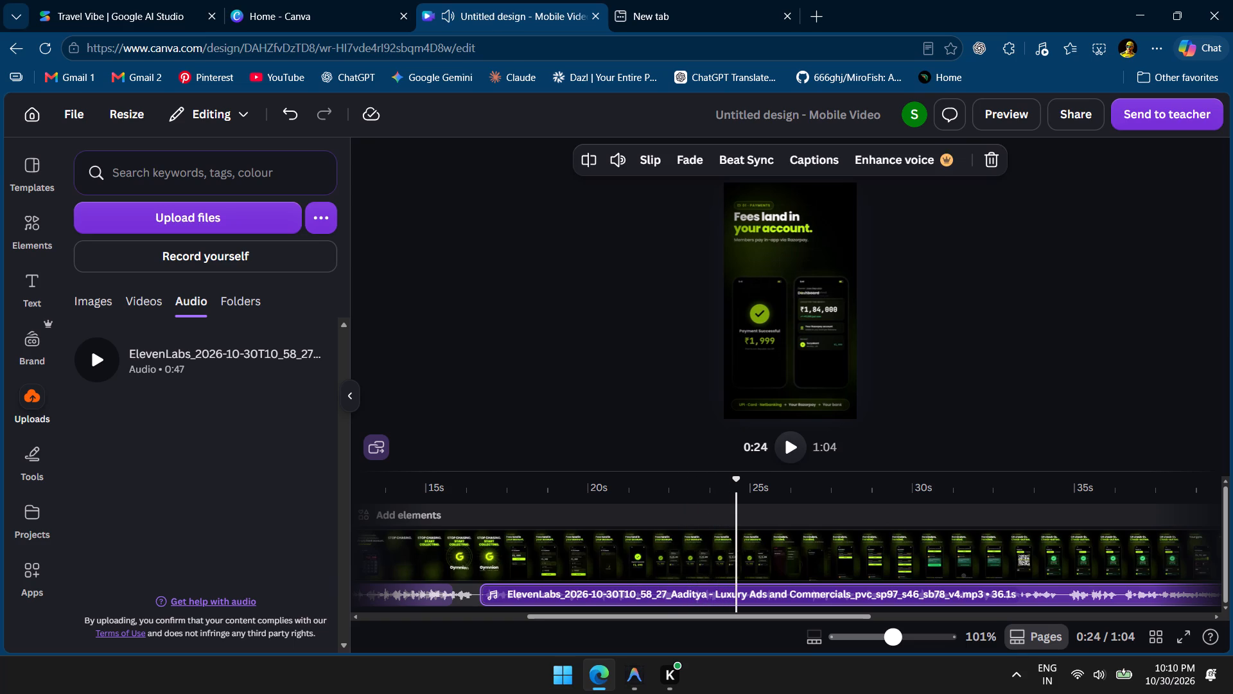
pyautogui.moveTo(734, 483); pyautogui.dragTo(719, 483)
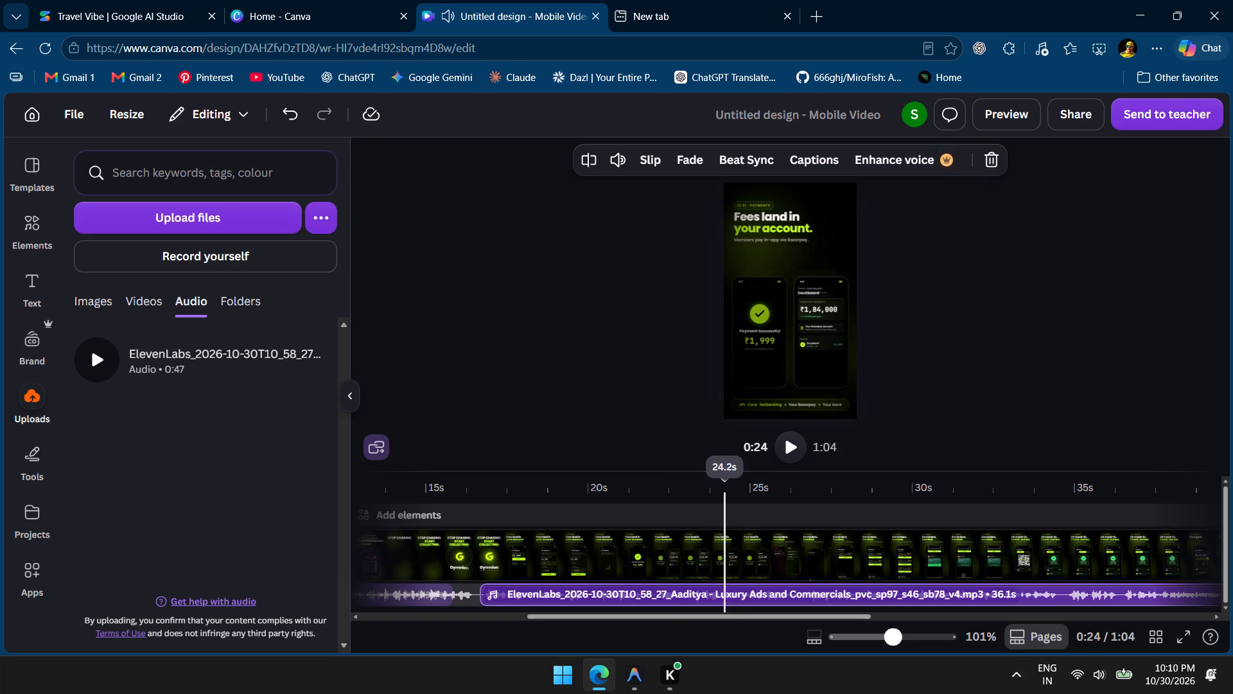
pyautogui.moveTo(719, 483); pyautogui.dragTo(711, 483)
pyautogui.moveTo(711, 483); pyautogui.dragTo(645, 479)
pyautogui.press('space')
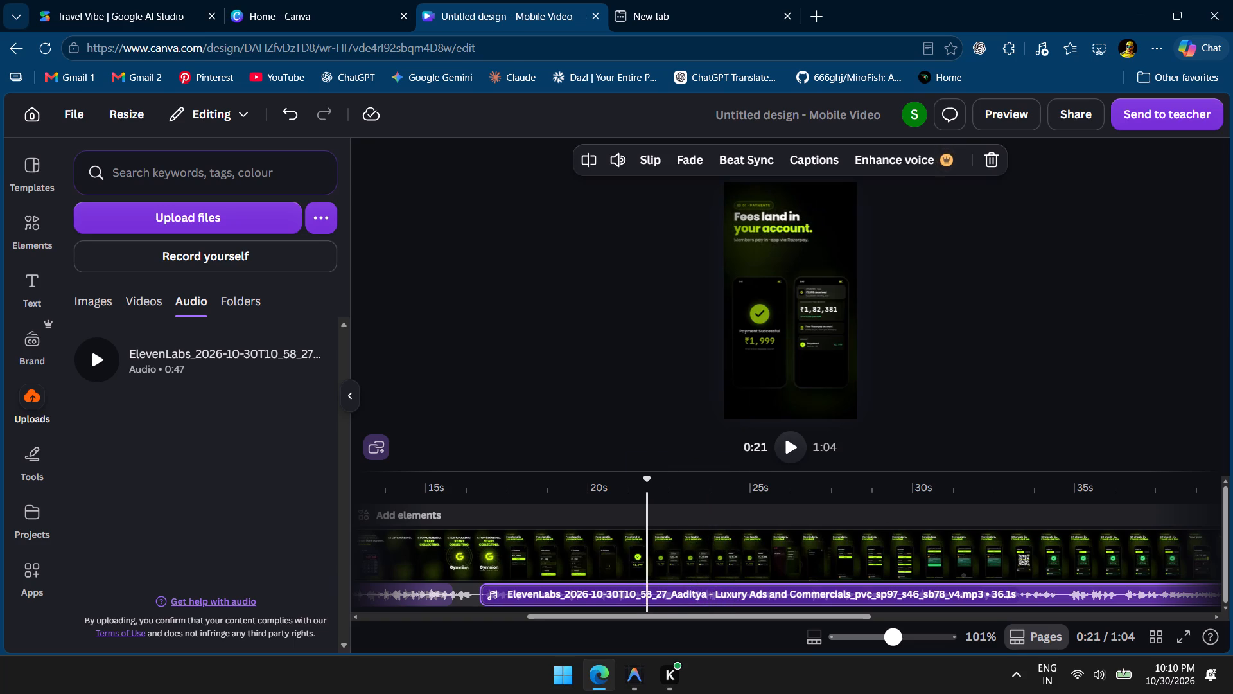
pyautogui.press('space')
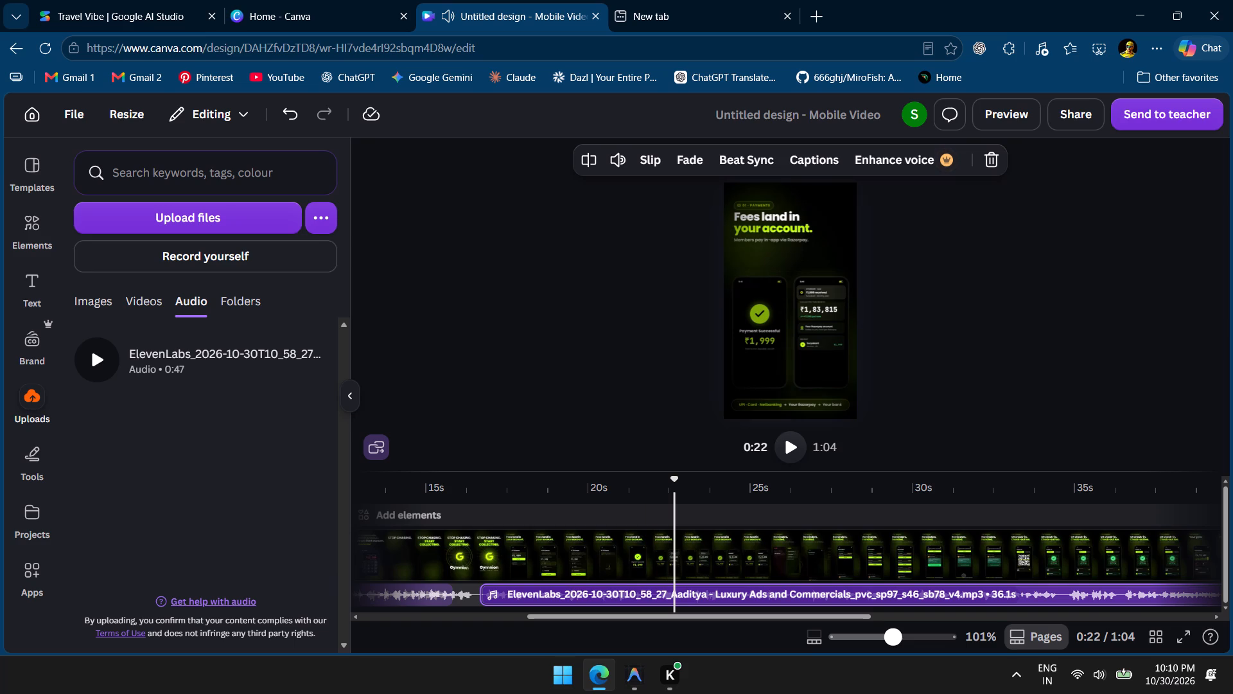
# Replay from about 20.9 s to pin down the cut point, and split the voiceover piece at about 22.0 s.
pyautogui.click(619, 486)
pyautogui.press('space')
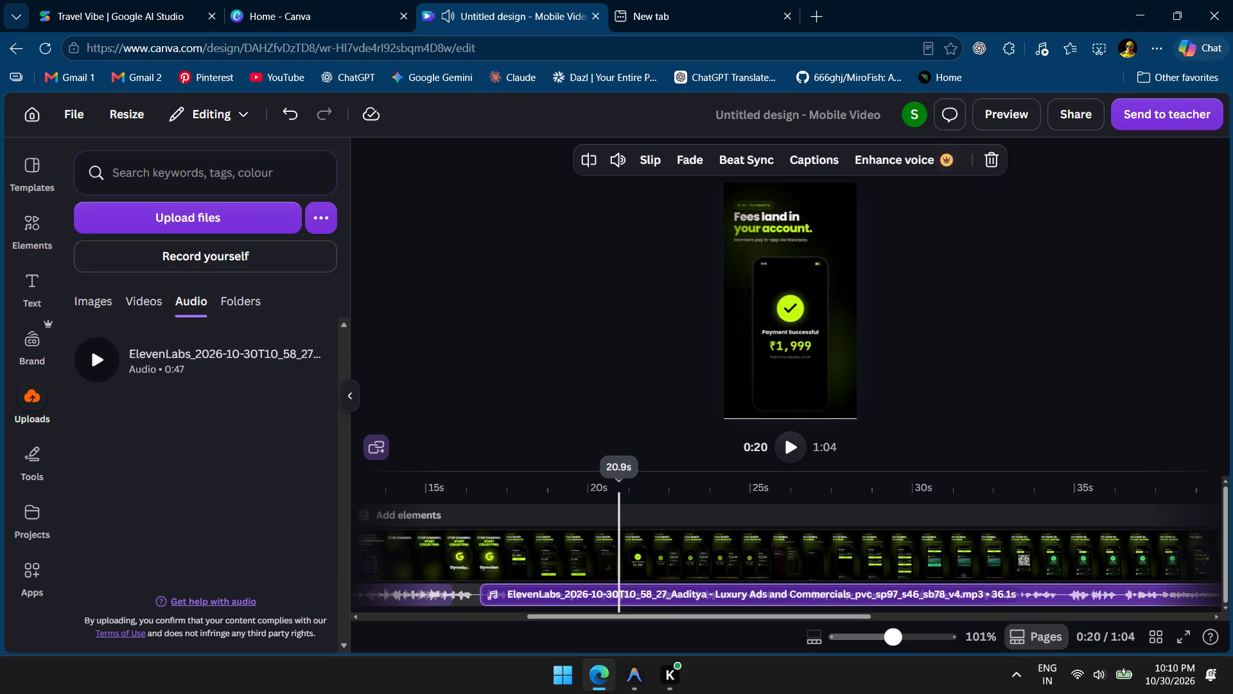
pyautogui.press('space')
pyautogui.press('space')
pyautogui.press('space')
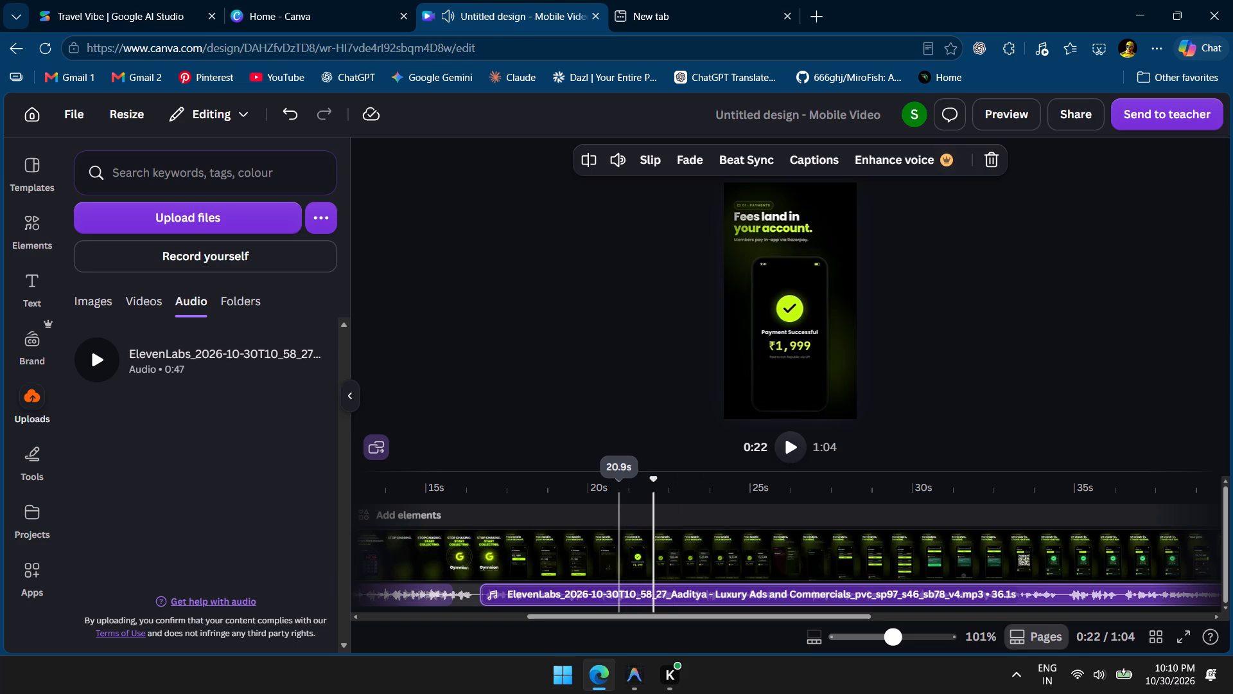
pyautogui.click(652, 598)
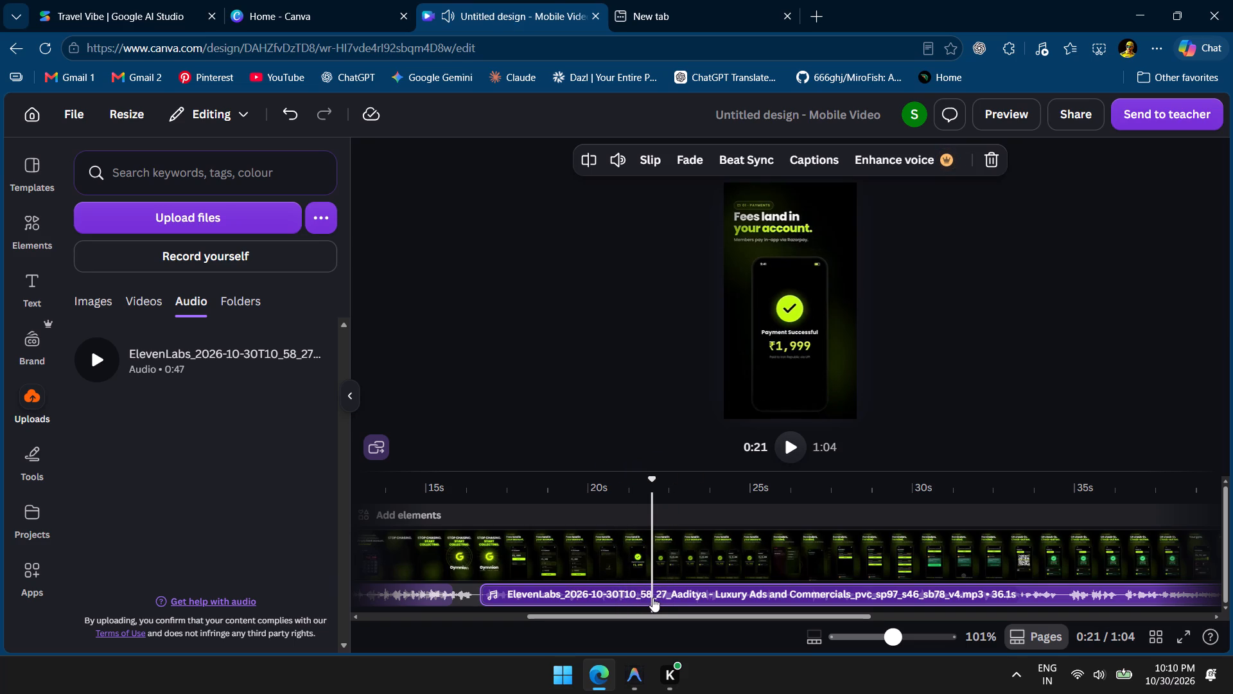
pyautogui.click(656, 598)
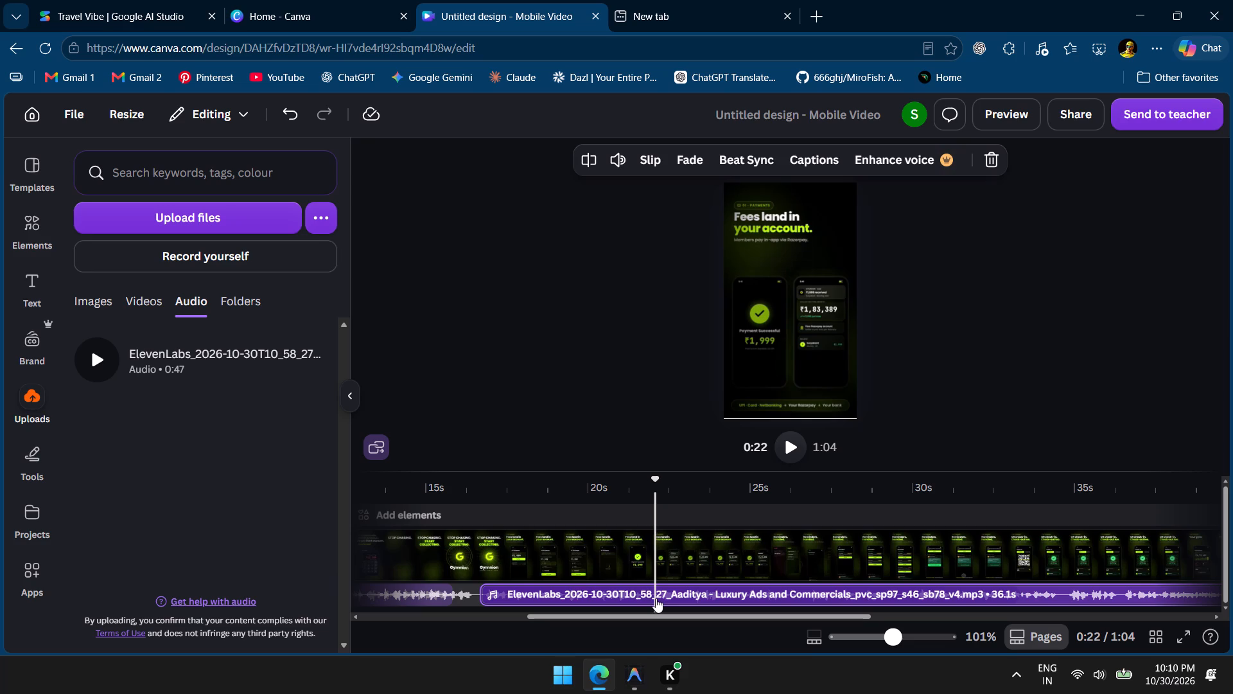
pyautogui.click(584, 156)
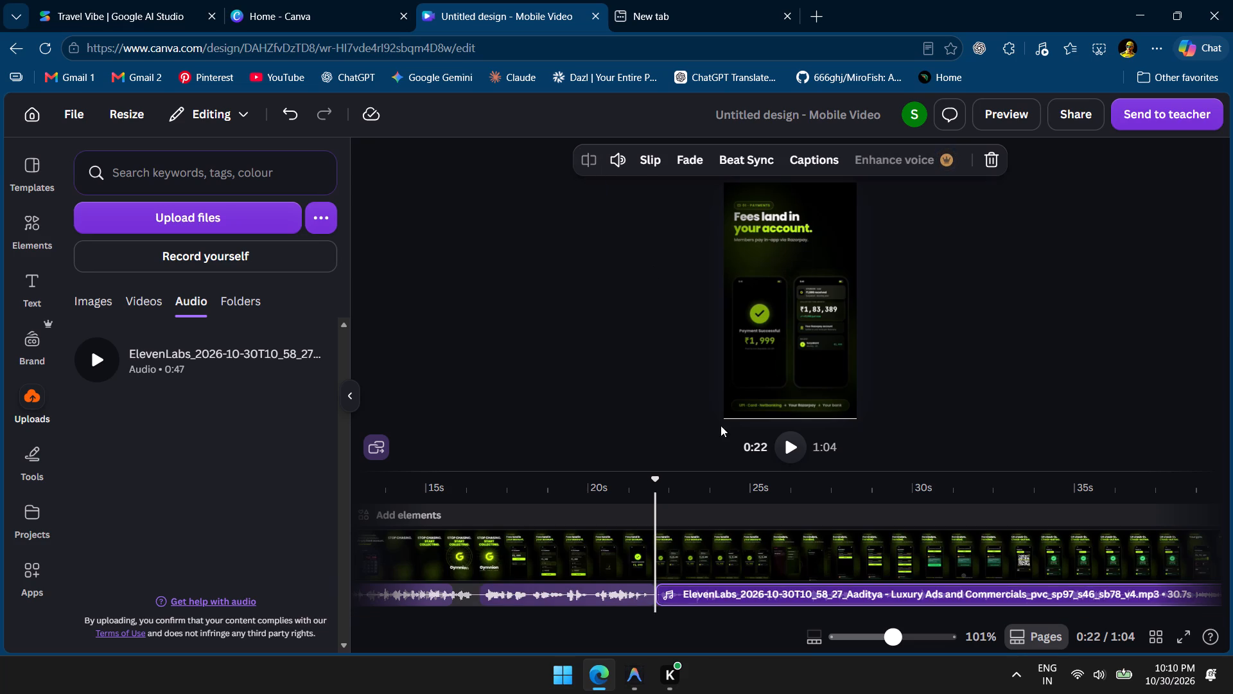
# Shift the voiceover piece after the 22.0 s split to start at about 23.3 s.
pyautogui.moveTo(702, 588); pyautogui.dragTo(789, 598)
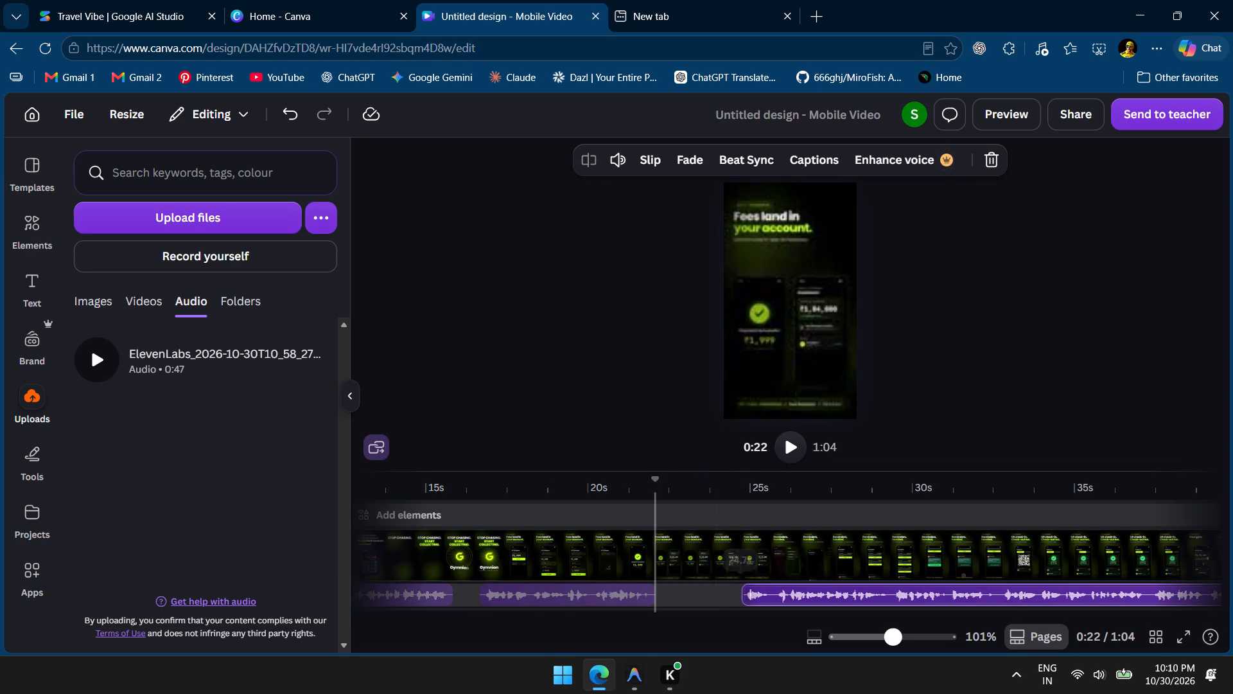
pyautogui.moveTo(789, 598); pyautogui.dragTo(789, 598)
pyautogui.moveTo(779, 598); pyautogui.dragTo(744, 598)
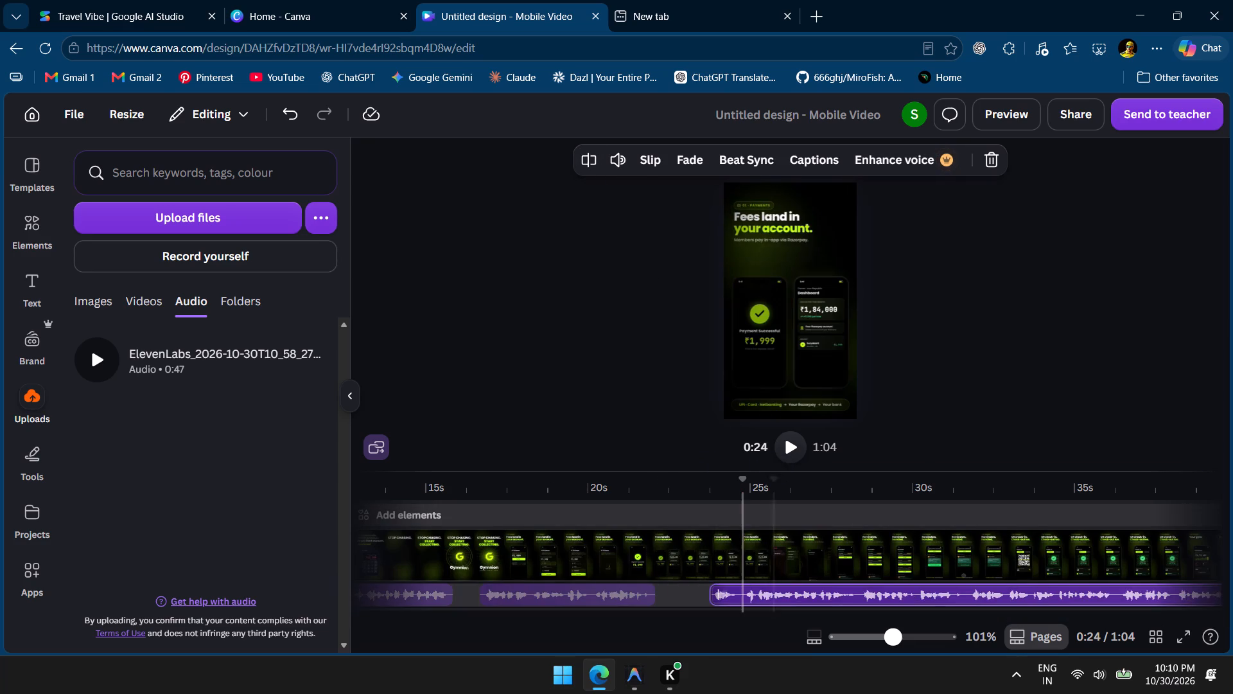
pyautogui.moveTo(744, 598); pyautogui.dragTo(733, 598)
# Replay from about 16.6 s to check the voiceover timing across the "Fees land in your account." scene.
pyautogui.hscroll(2, 636, 561)
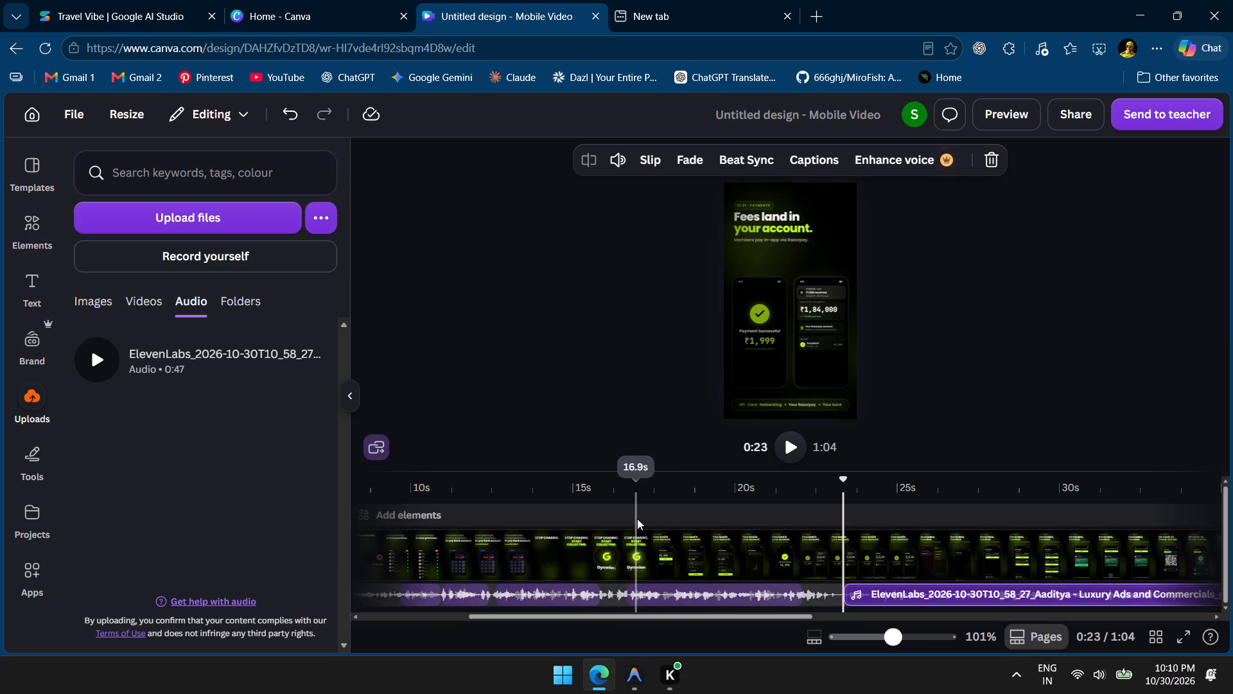
pyautogui.click(627, 495)
pyautogui.press('space')
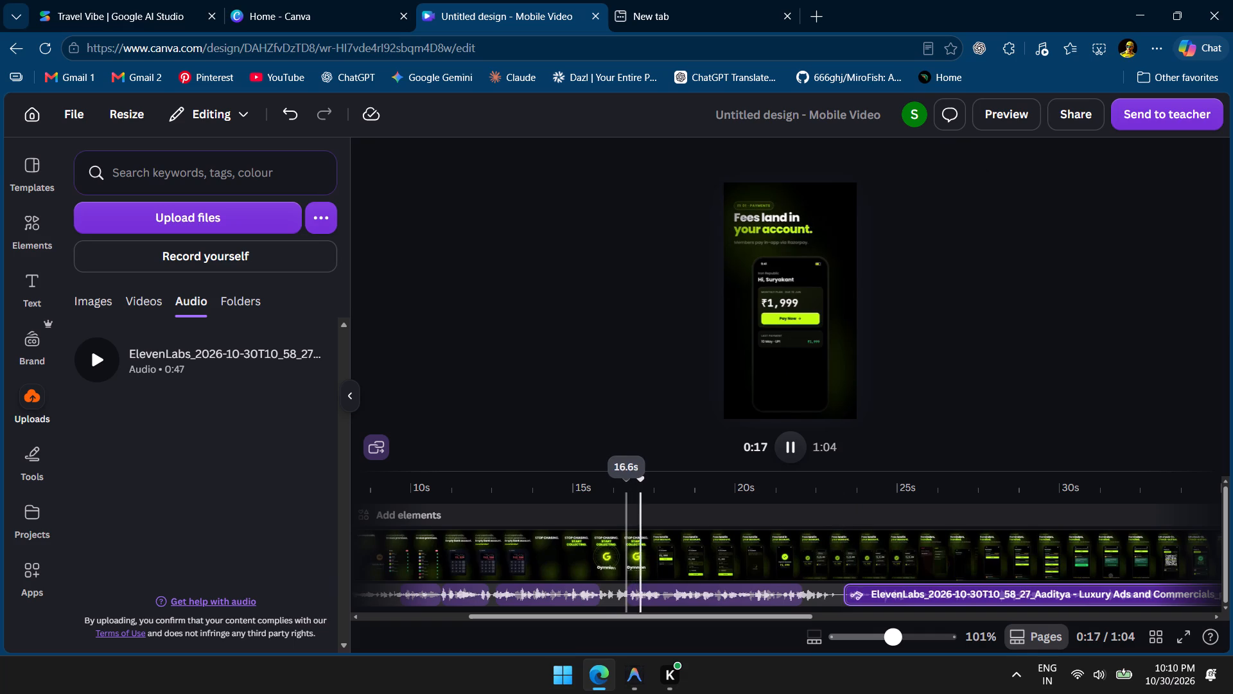
pyautogui.press('space')
pyautogui.press('space')
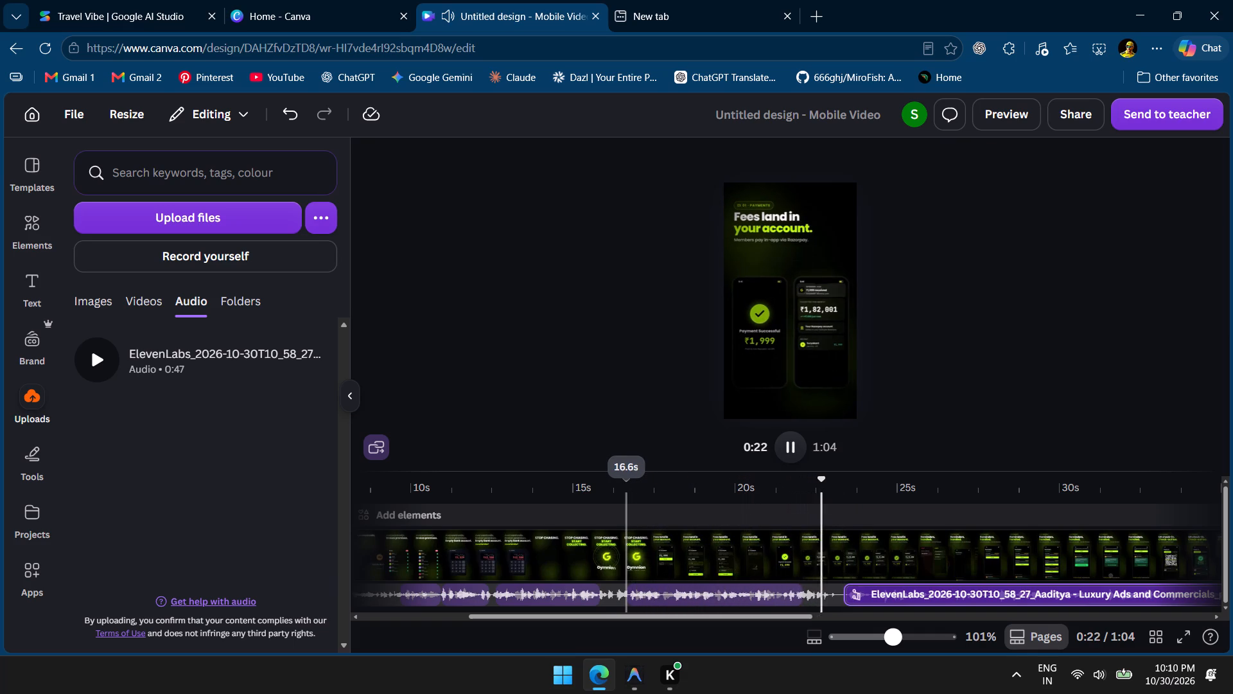
pyautogui.press('space')
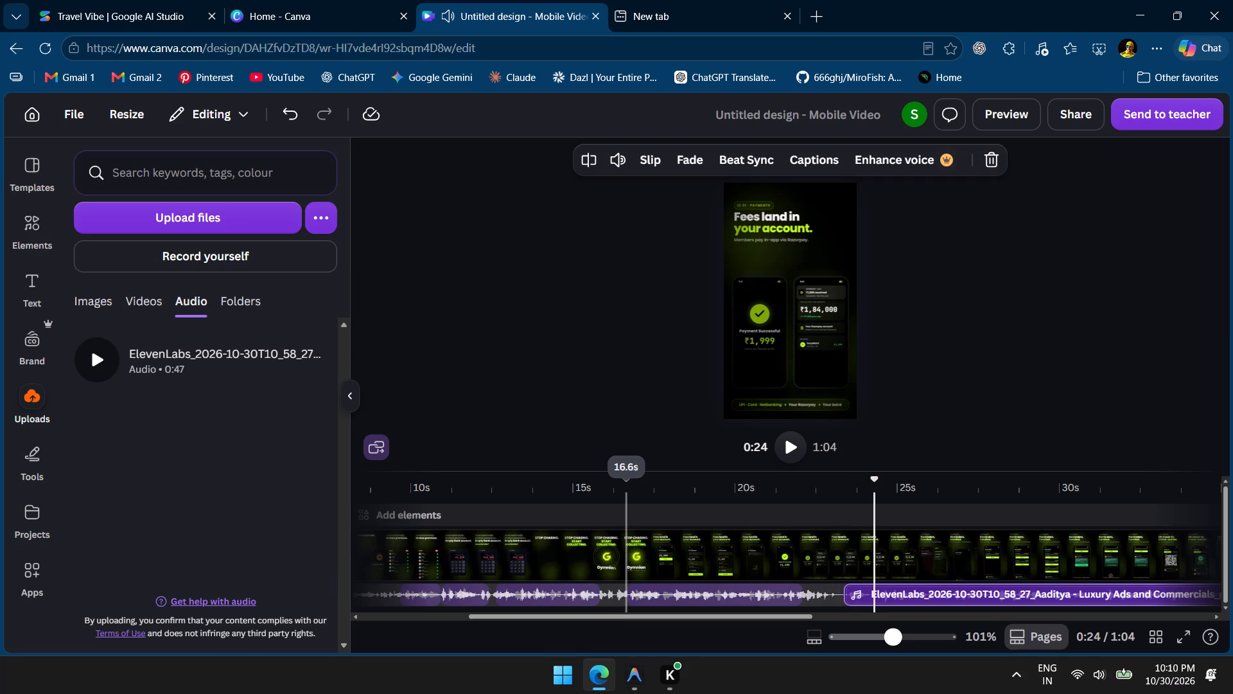
# Shift the last voiceover piece later so it starts at about 24.6 s, where the "Reminders, handled." scene begins.
pyautogui.moveTo(915, 599); pyautogui.dragTo(928, 597)
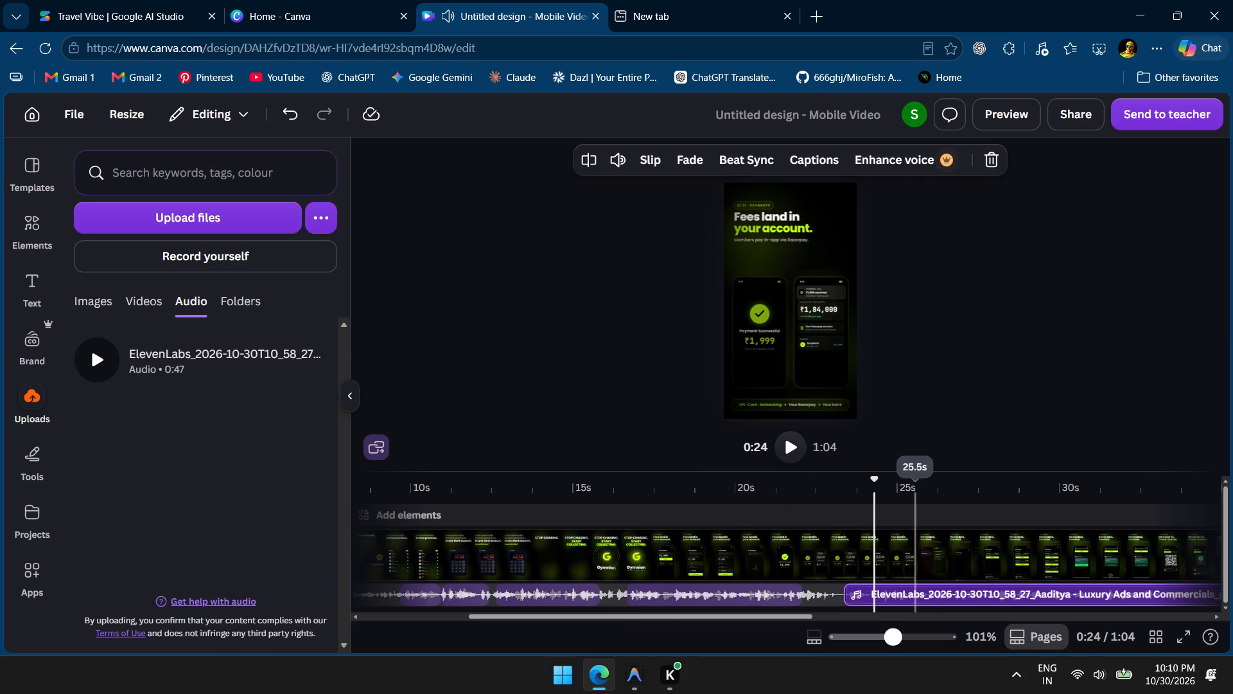
pyautogui.moveTo(928, 597); pyautogui.dragTo(952, 595)
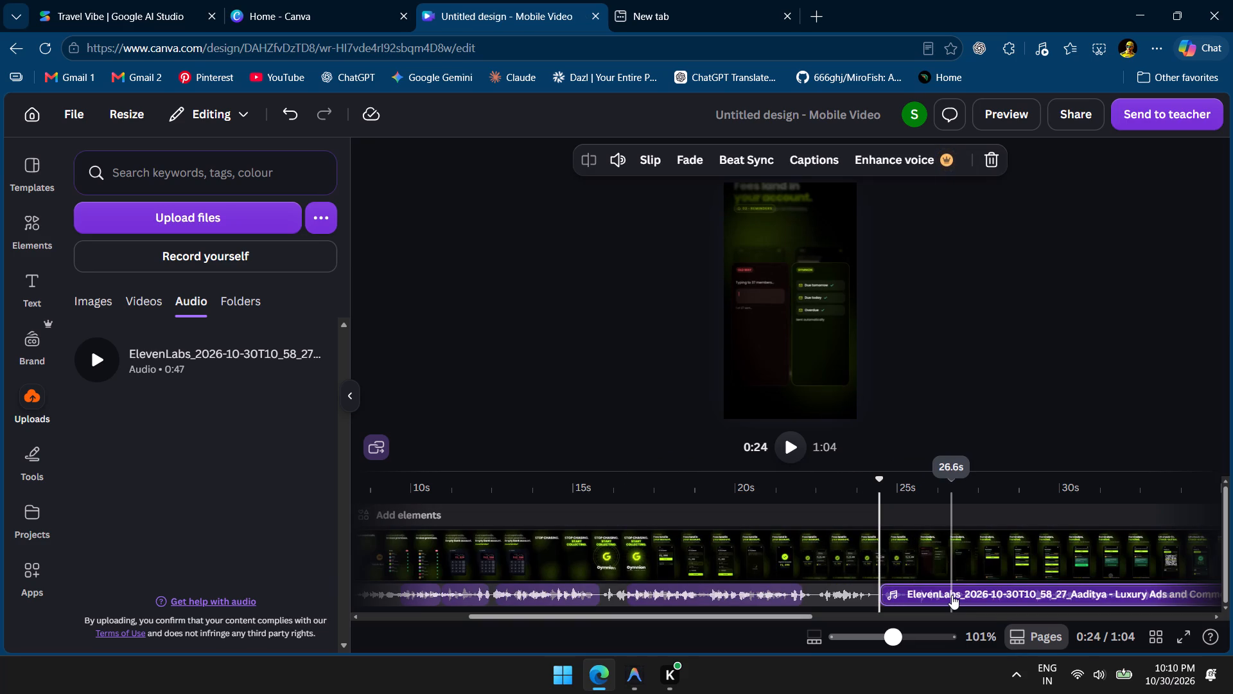
pyautogui.moveTo(952, 595); pyautogui.dragTo(966, 594)
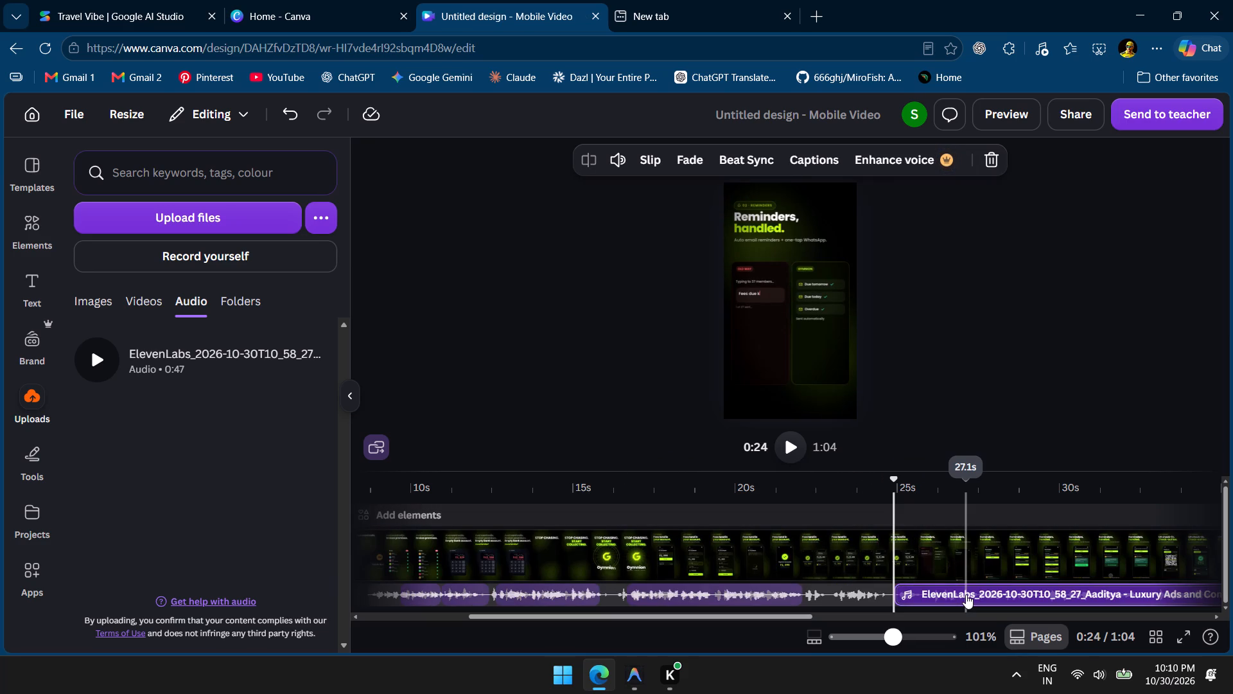
pyautogui.moveTo(966, 594); pyautogui.dragTo(959, 594)
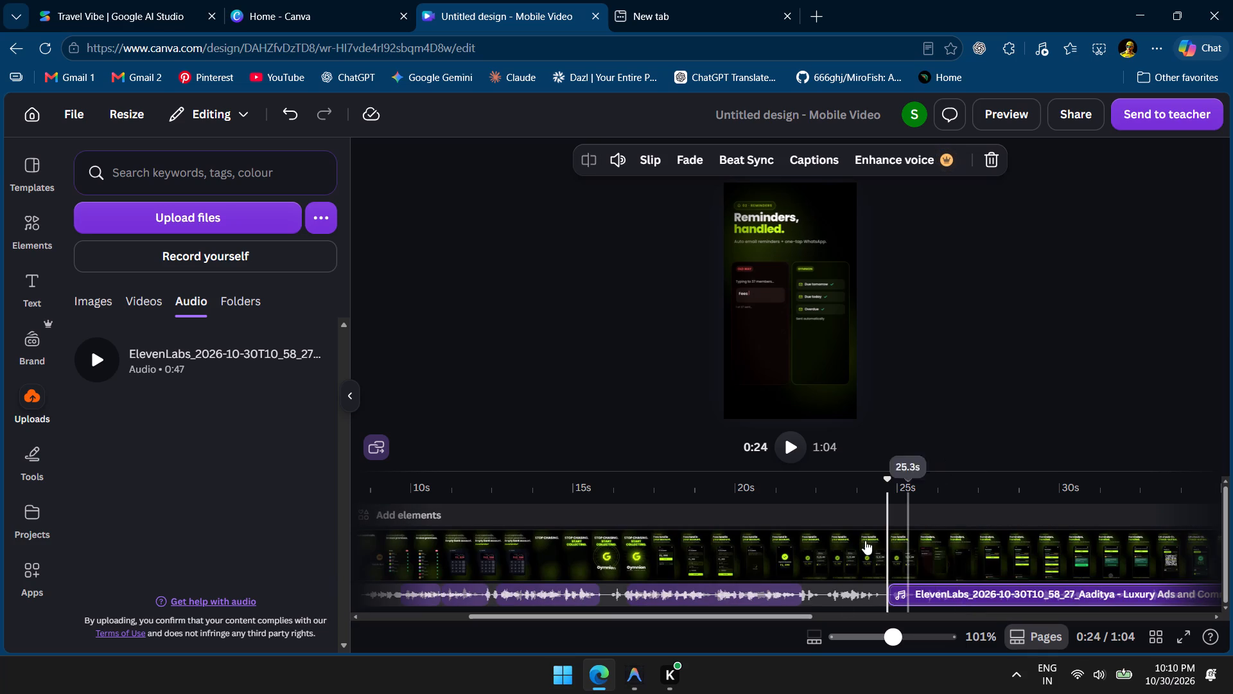
# Replay from about 20.1 s to check the shifted voiceover piece against the start of the "Reminders, handled." scene.
pyautogui.click(740, 492)
pyautogui.press('space')
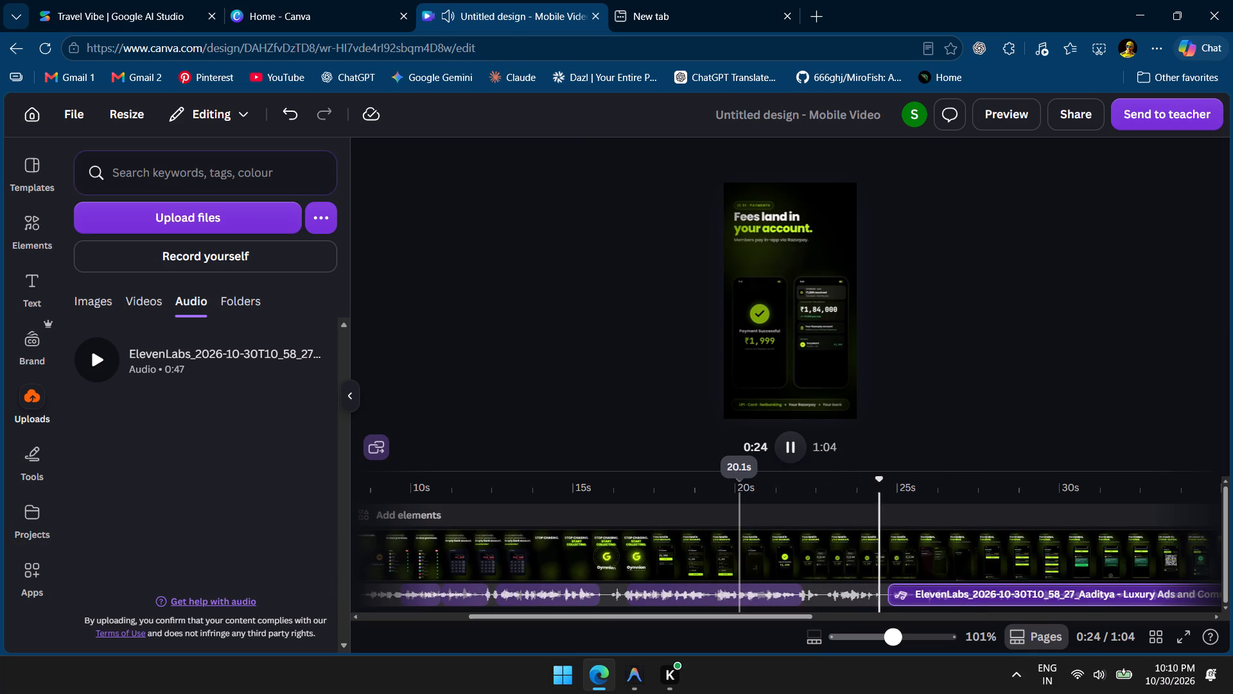
pyautogui.press('space')
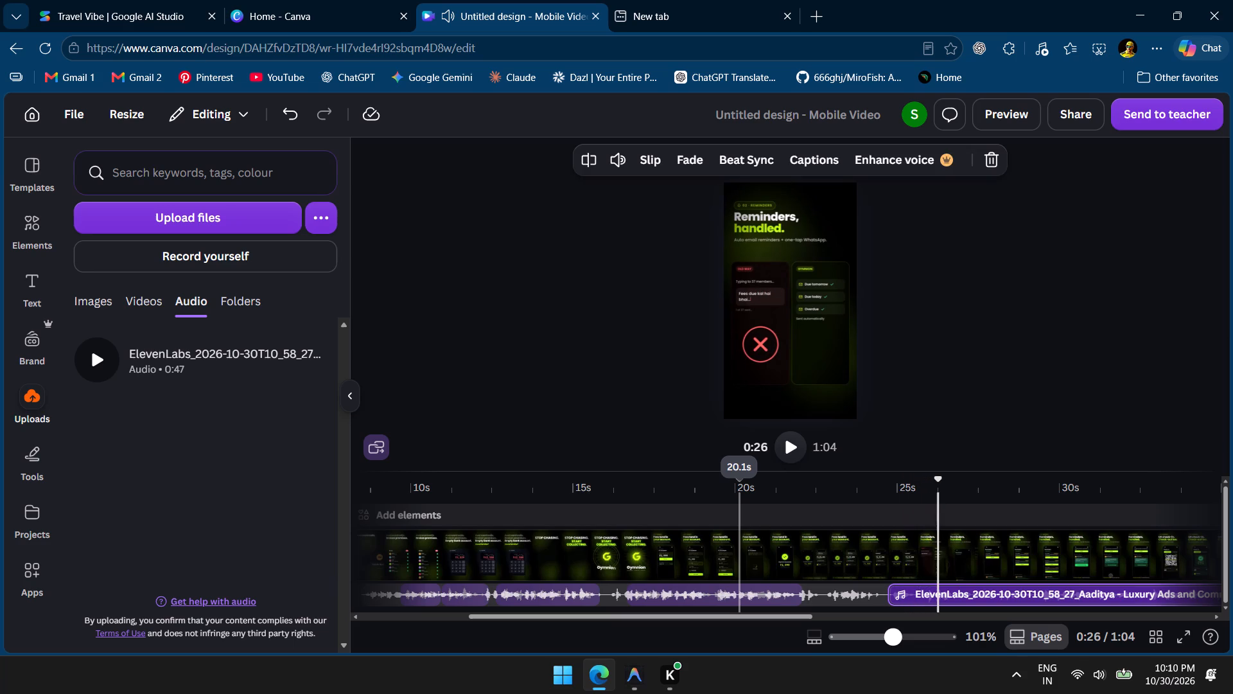
# Replay from about 16.2 s and 16.6 s to check the voiceover at the start of the "Fees land in your account." scene.
pyautogui.click(613, 485)
pyautogui.press('space')
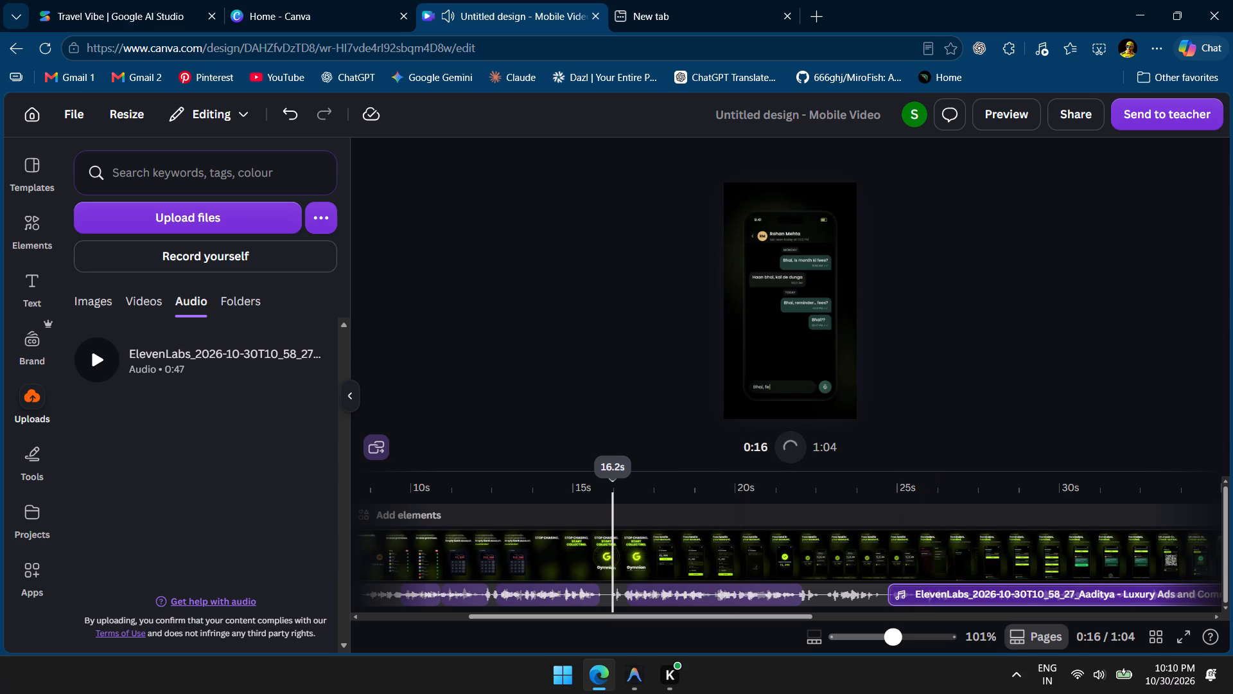
pyautogui.press('space')
pyautogui.press('space')
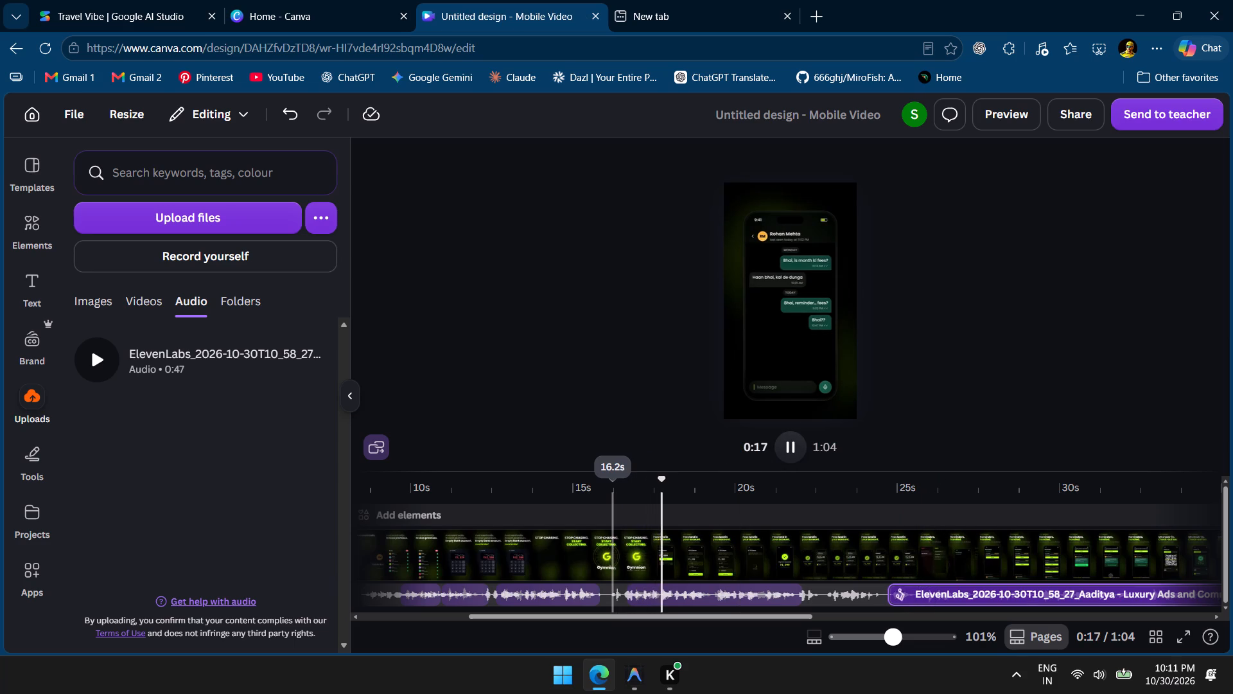
pyautogui.click(627, 487)
pyautogui.press('space')
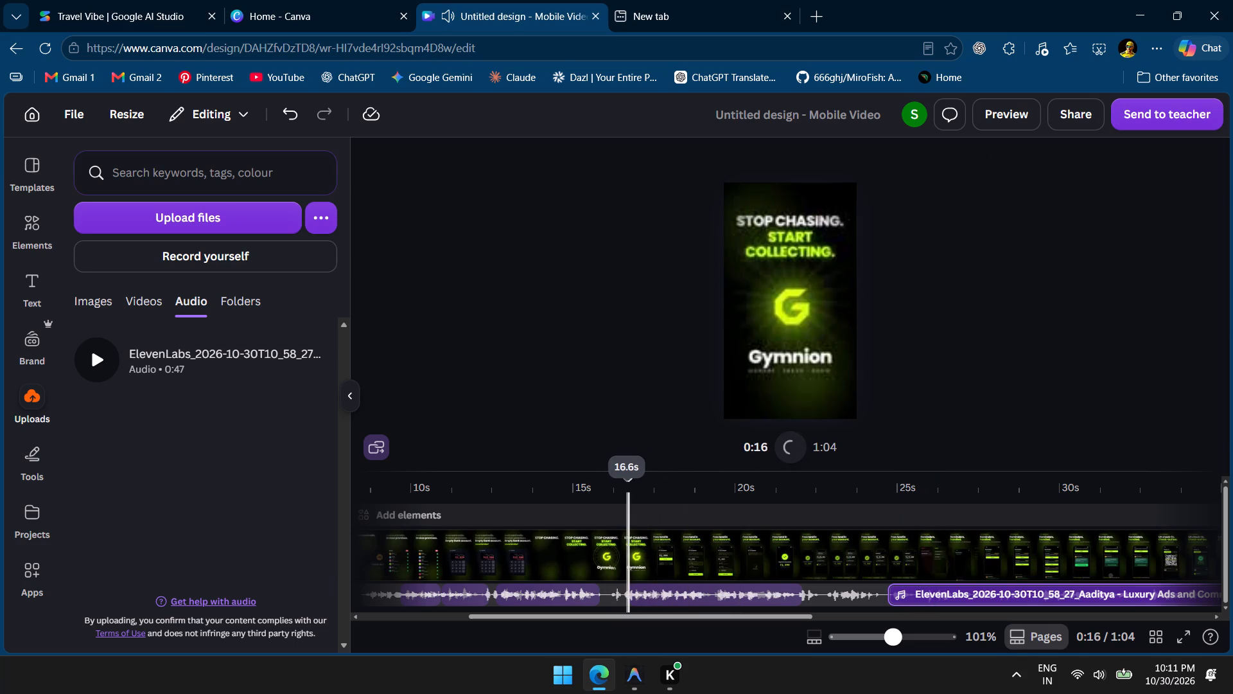
pyautogui.press('space')
pyautogui.press('space')
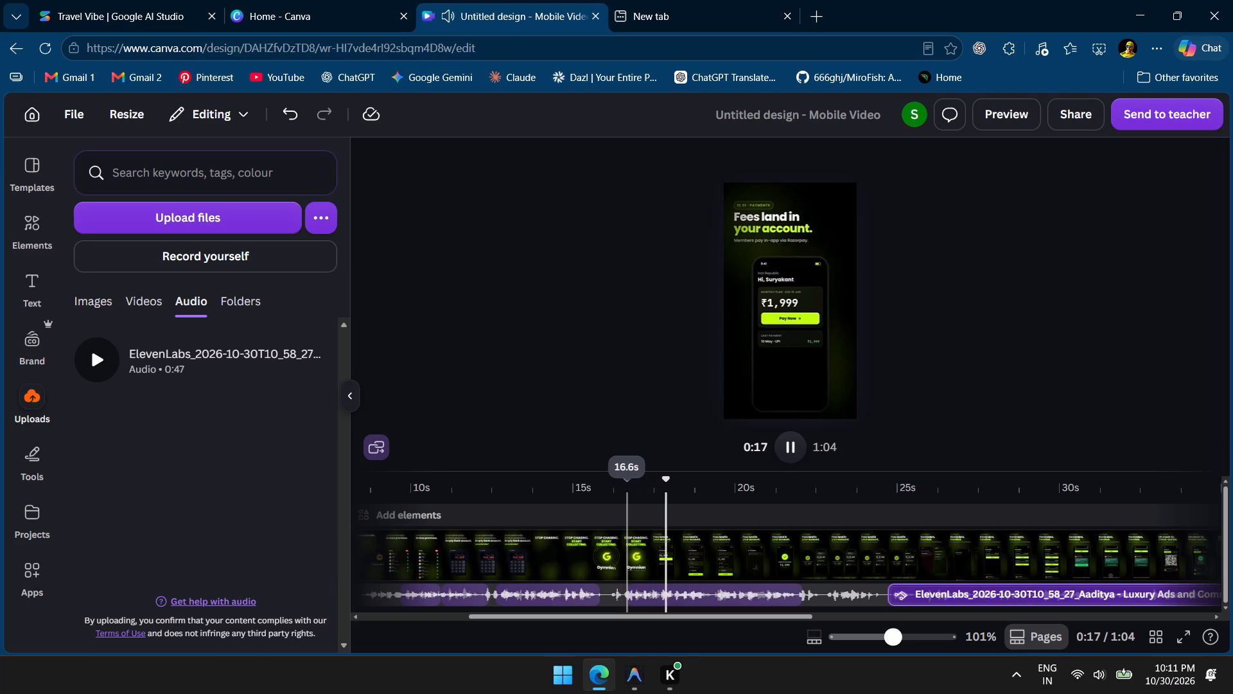
pyautogui.press('space')
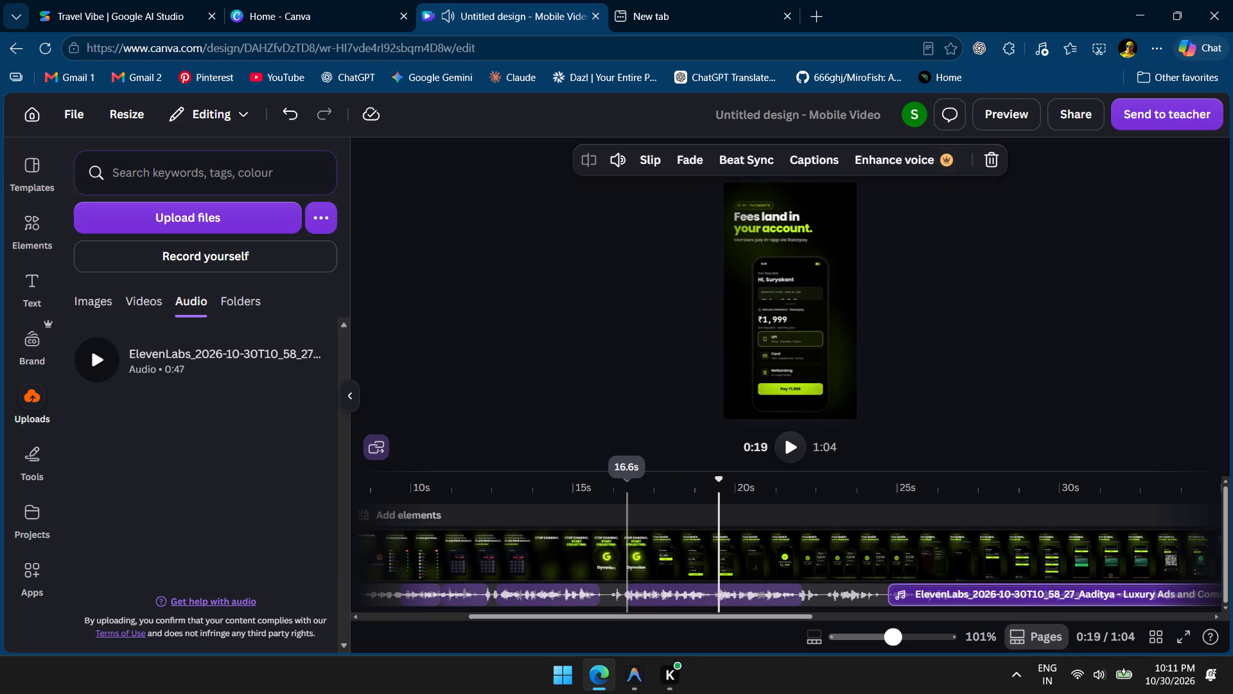
# Replay from about 15.6 s and 15.9 s to check the voiceover from the Gymnion logo into the "Fees land in your account." scene.
pyautogui.click(593, 488)
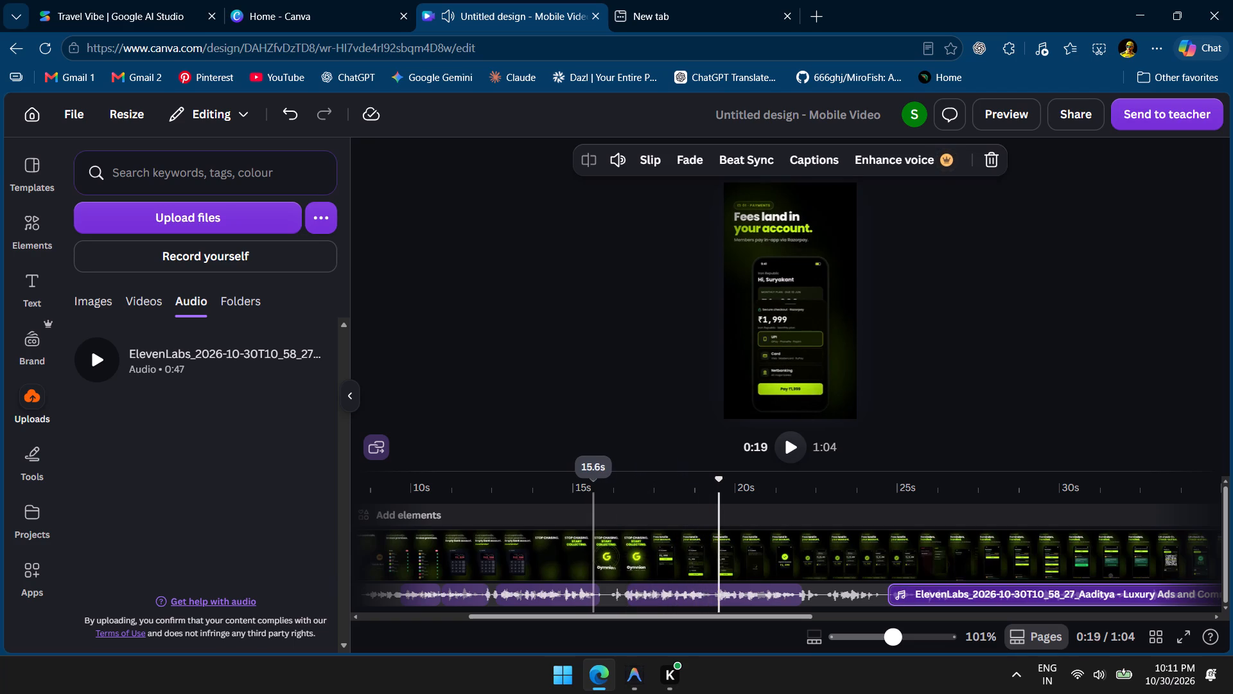
pyautogui.press('space')
pyautogui.press('space')
pyautogui.press('space')
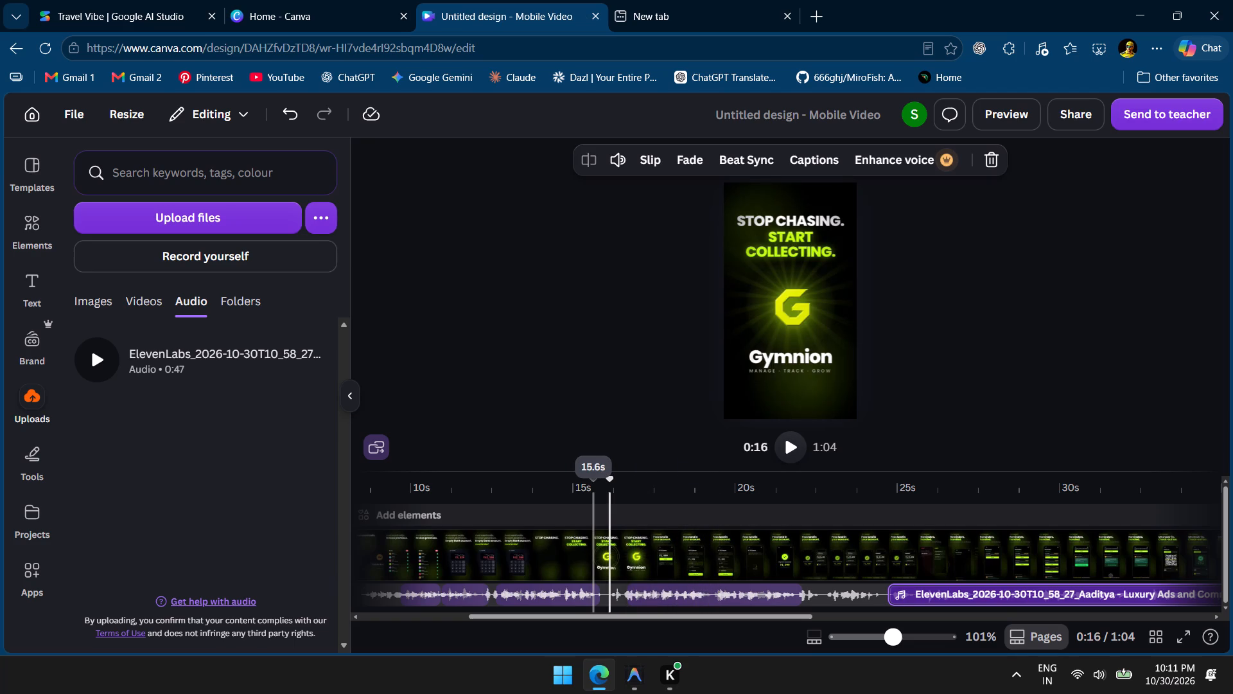
pyautogui.press('space')
pyautogui.click(605, 486)
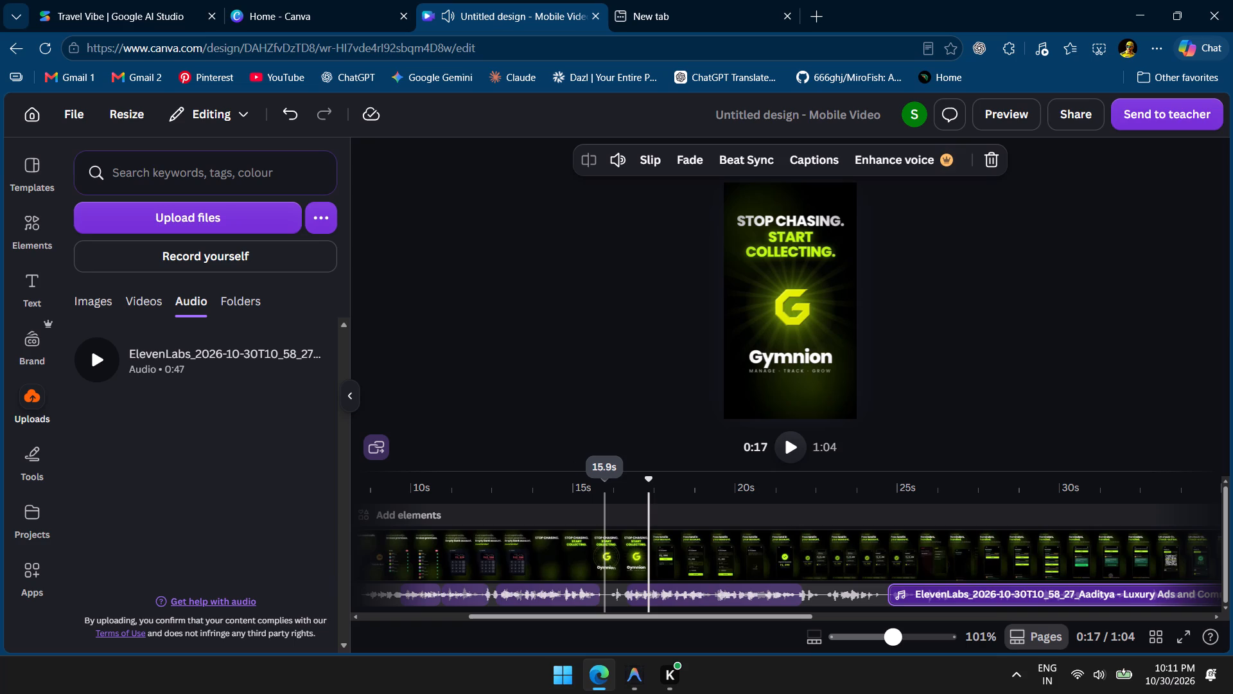
pyautogui.press('space')
pyautogui.press('space')
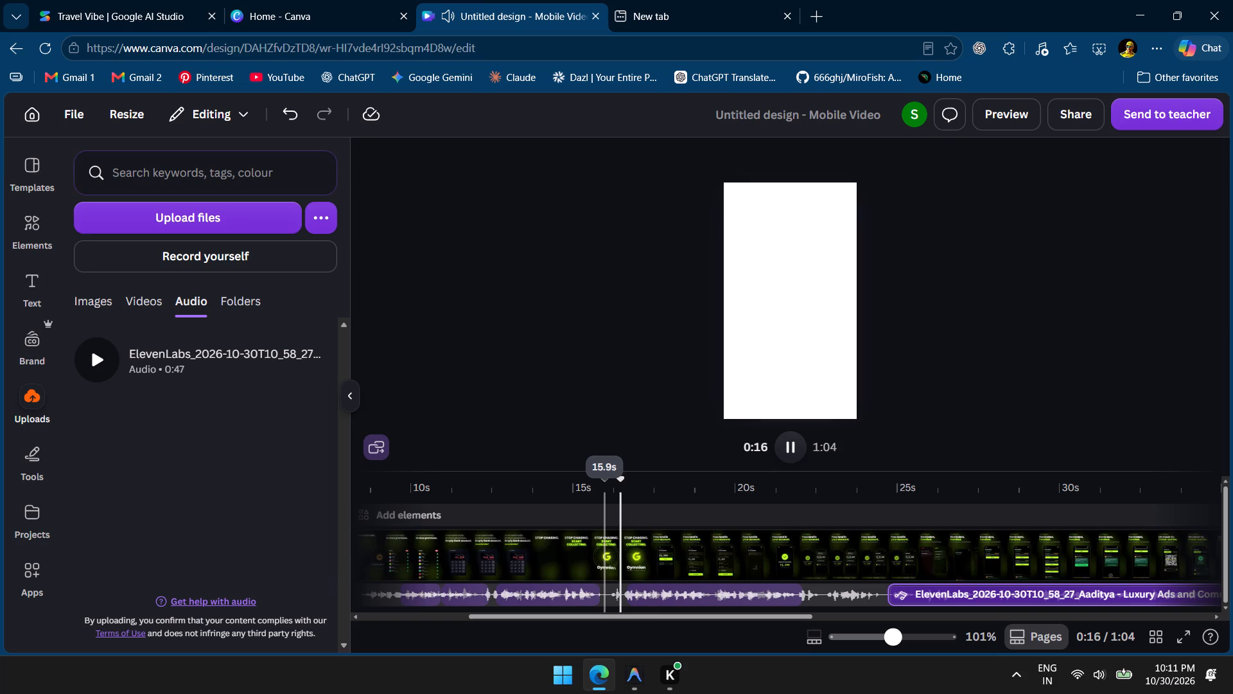
pyautogui.press('space')
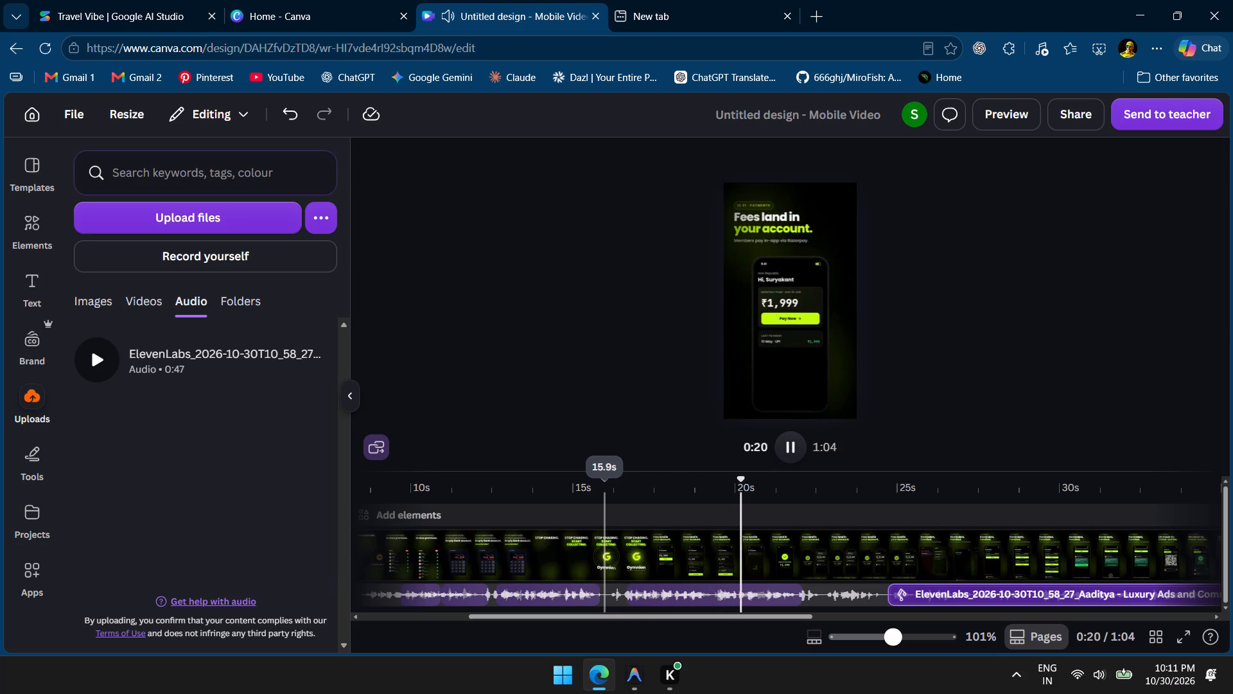
pyautogui.press('space')
# Replay from about 12.8 s and 12.4 s, checking voiceover timing from "STOP CHASING." through the end of the "Fees land in your account." scene.
pyautogui.click(504, 486)
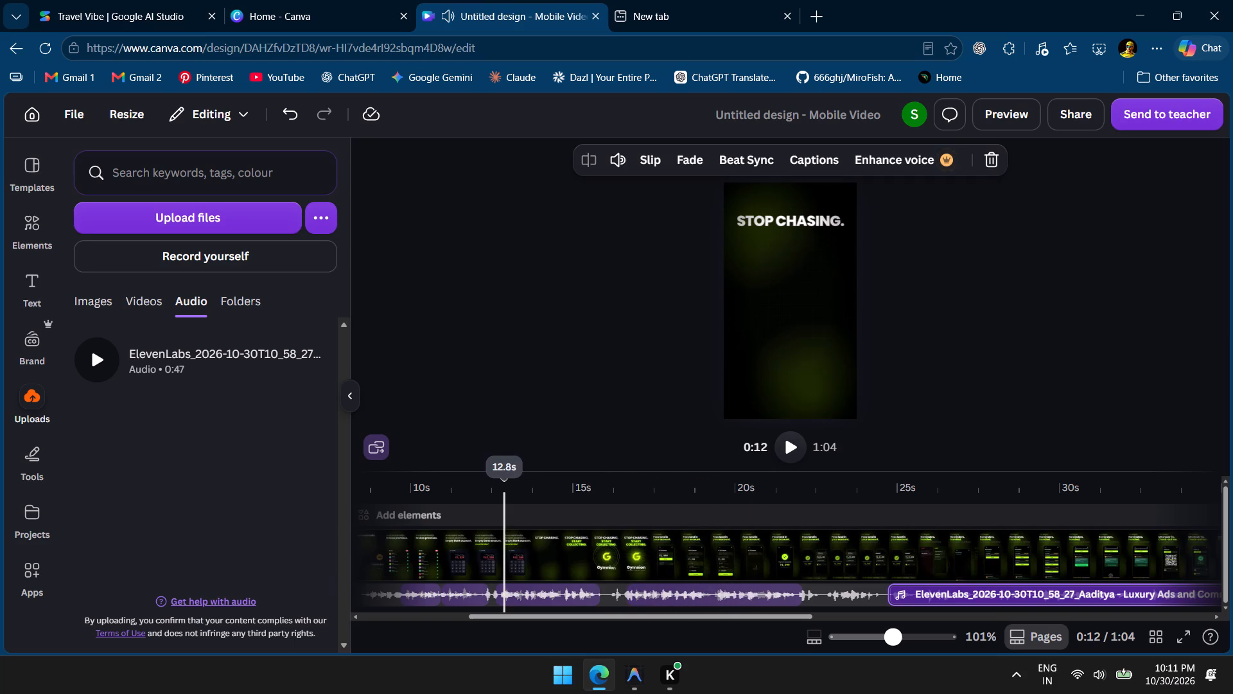
pyautogui.press('space')
pyautogui.press('space')
pyautogui.press('space')
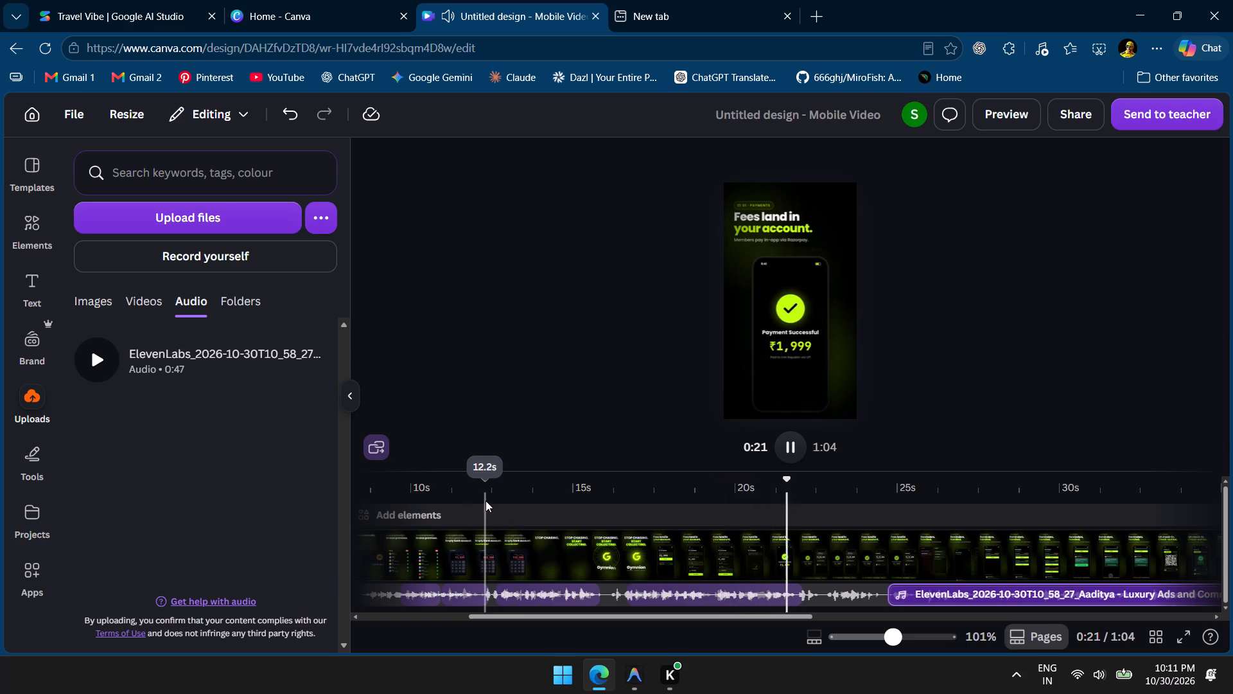
pyautogui.click(491, 489)
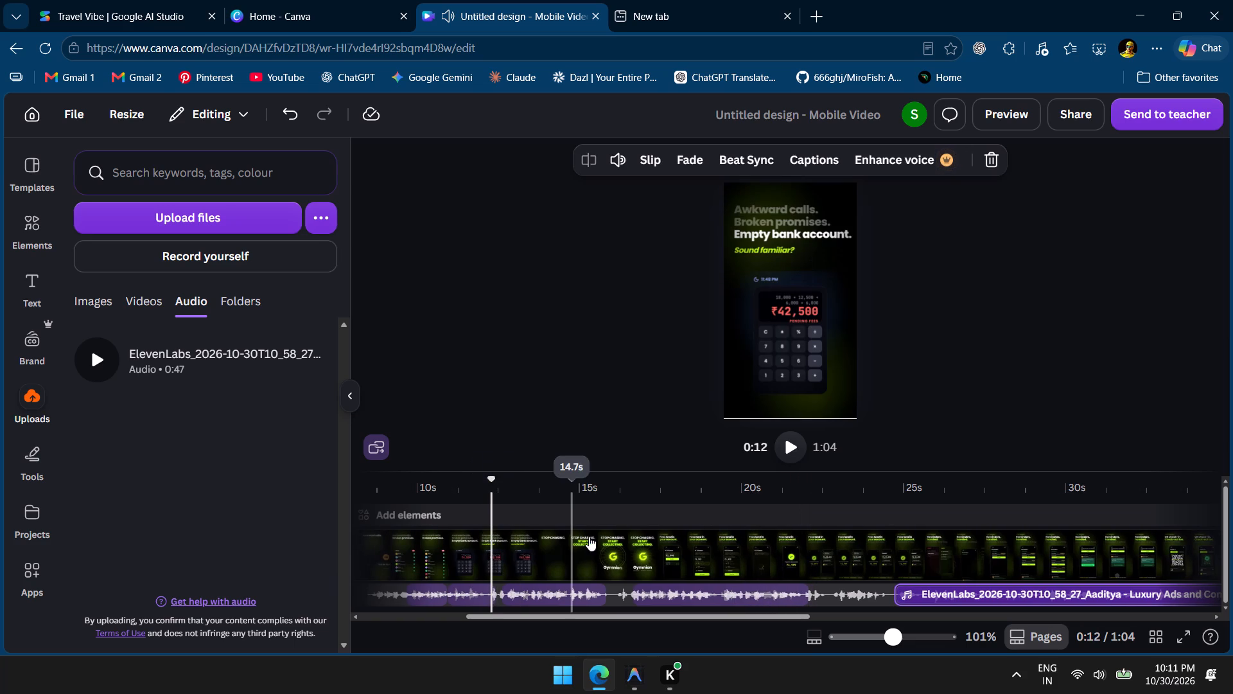
pyautogui.press('space')
pyautogui.press('space')
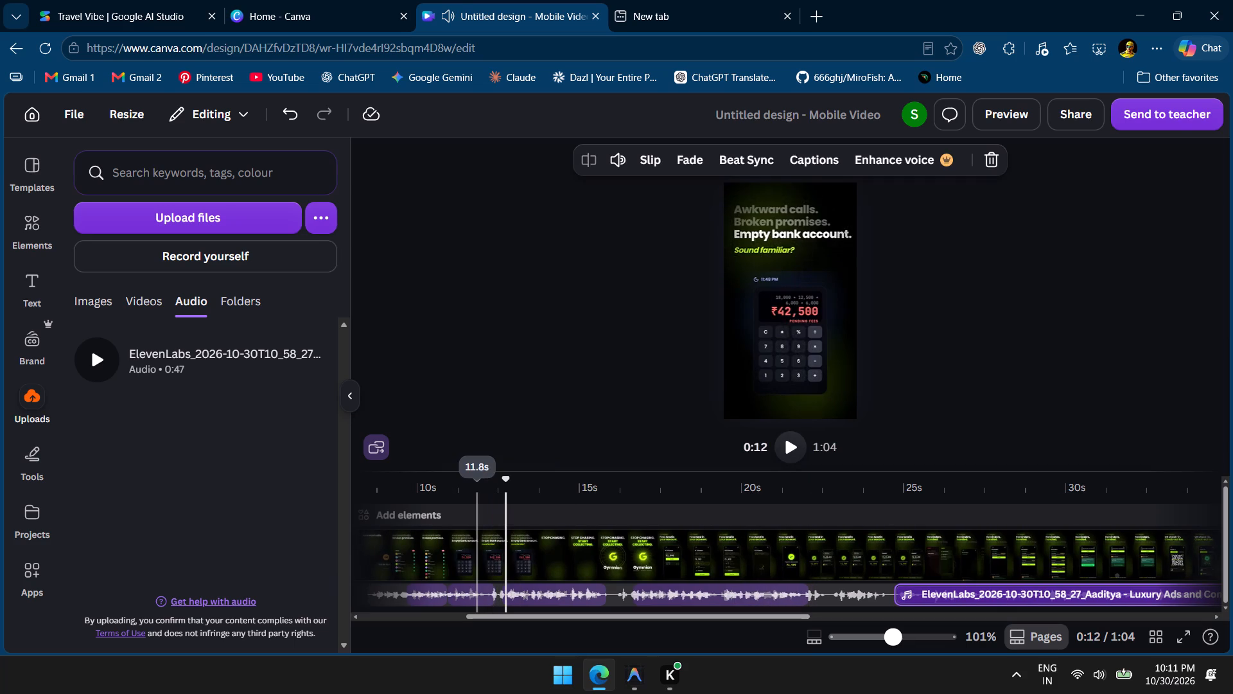
pyautogui.press('space')
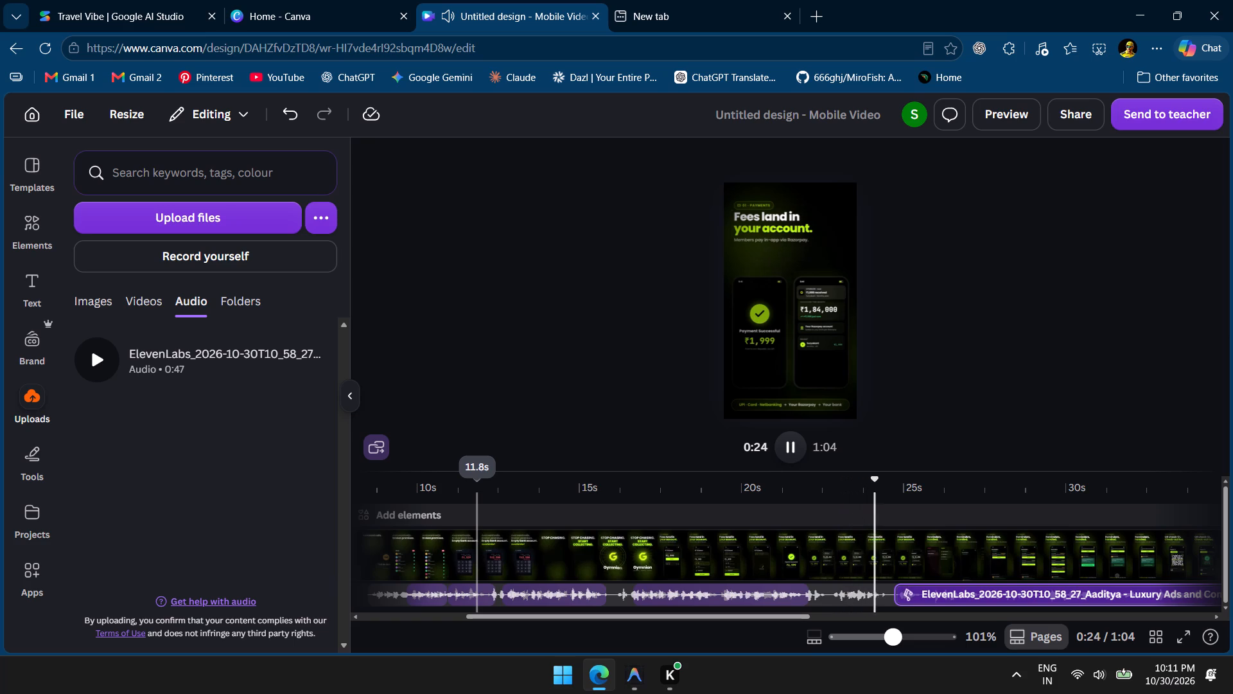
pyautogui.press('space')
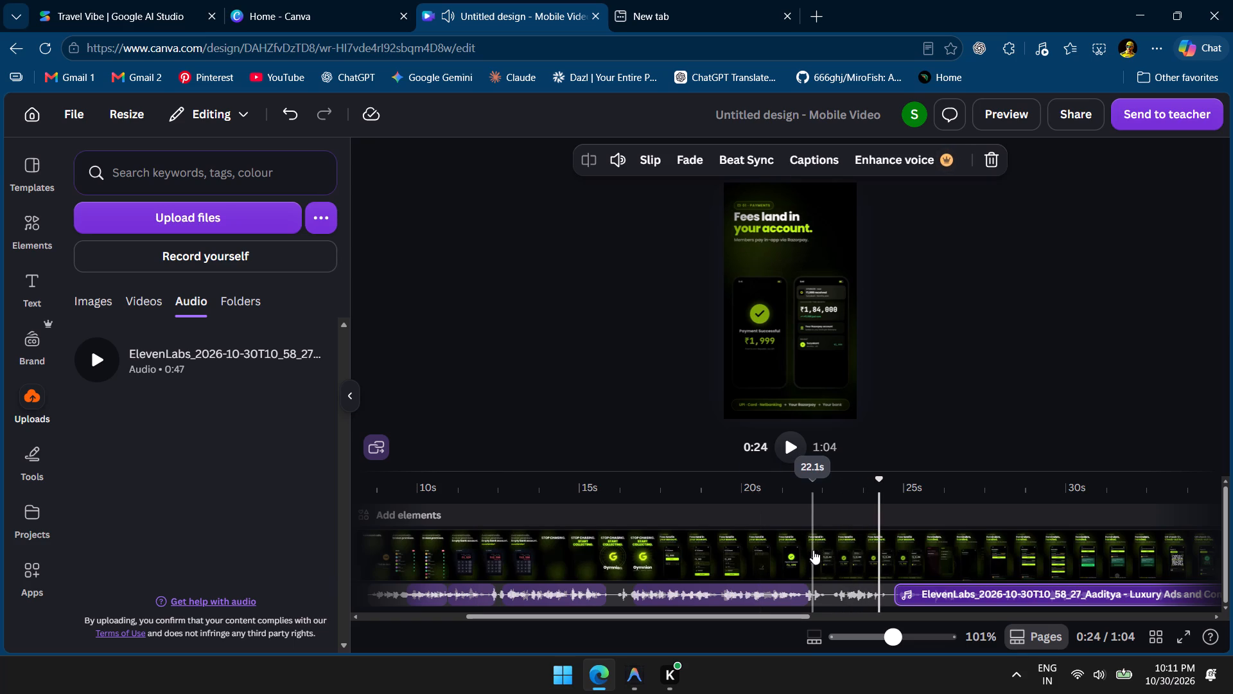
# Split the video clip at about 24.3 s, near the end of the "Fees land in your account." scene.
pyautogui.click(810, 549)
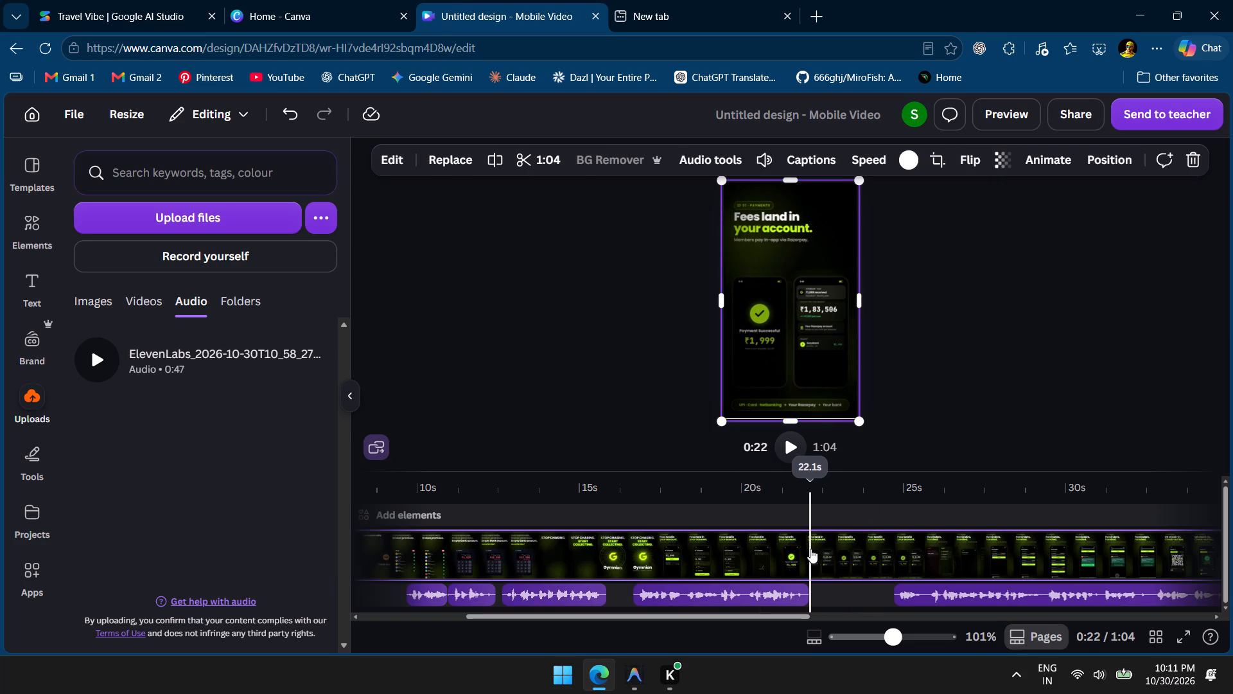
pyautogui.click(830, 483)
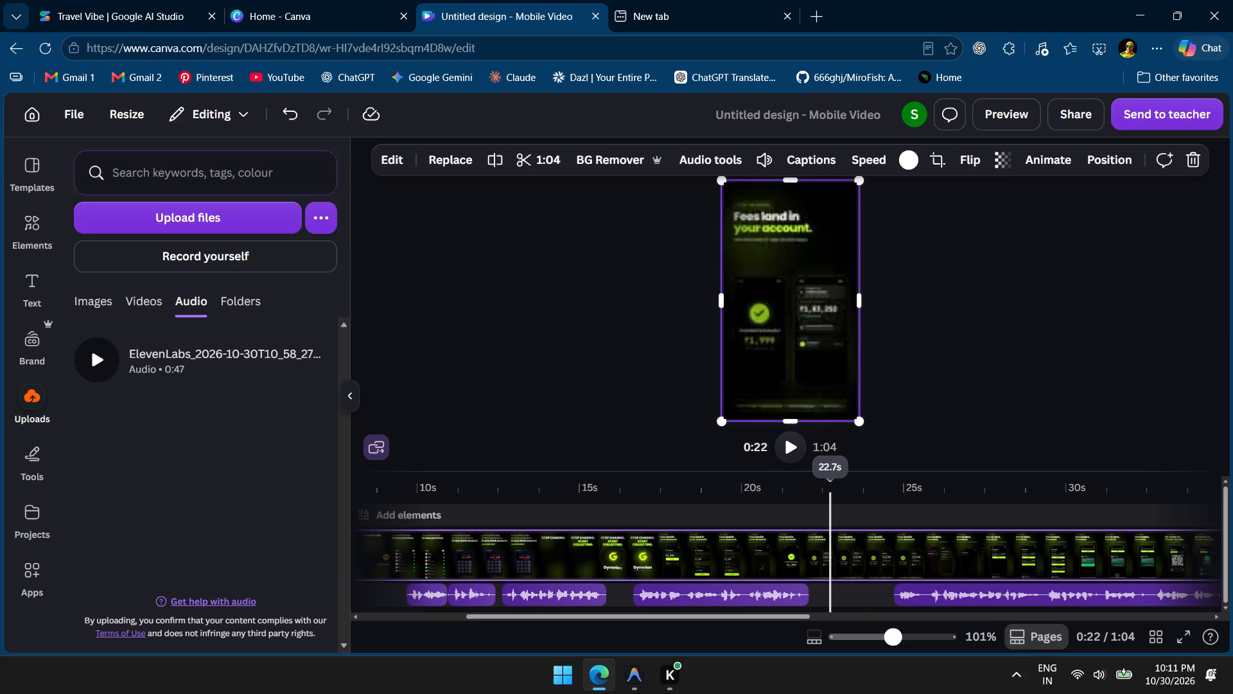
pyautogui.moveTo(830, 483); pyautogui.dragTo(855, 483)
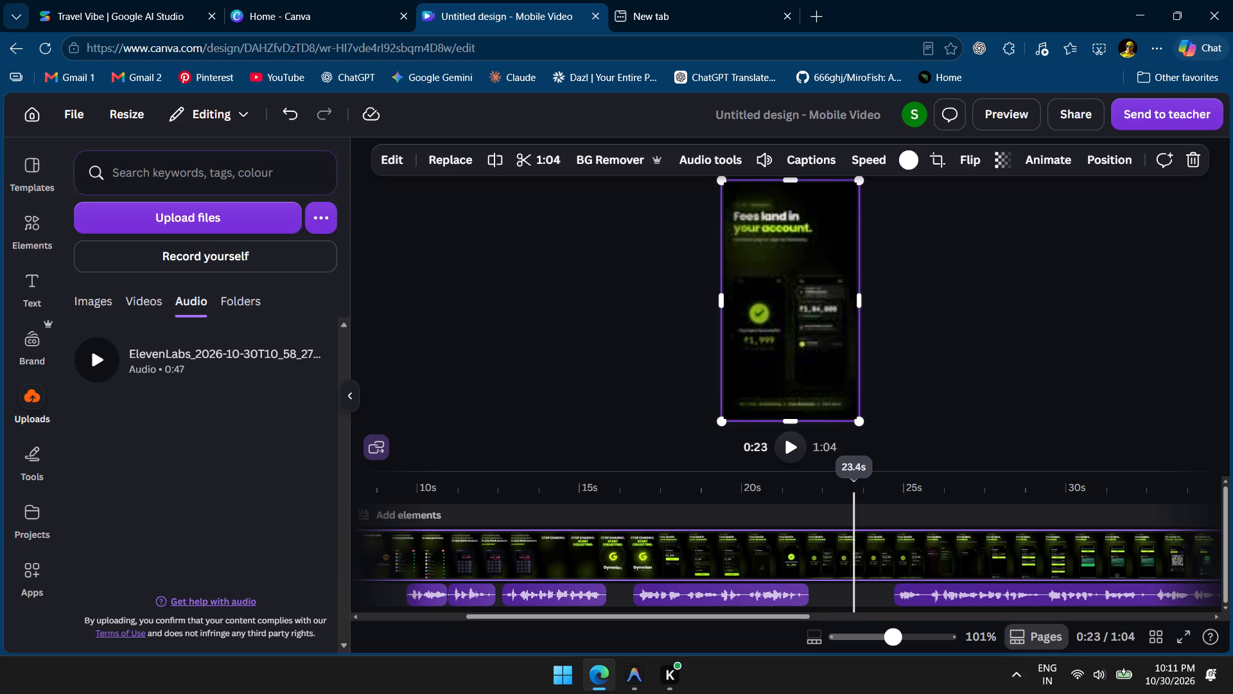
pyautogui.moveTo(855, 483); pyautogui.dragTo(879, 485)
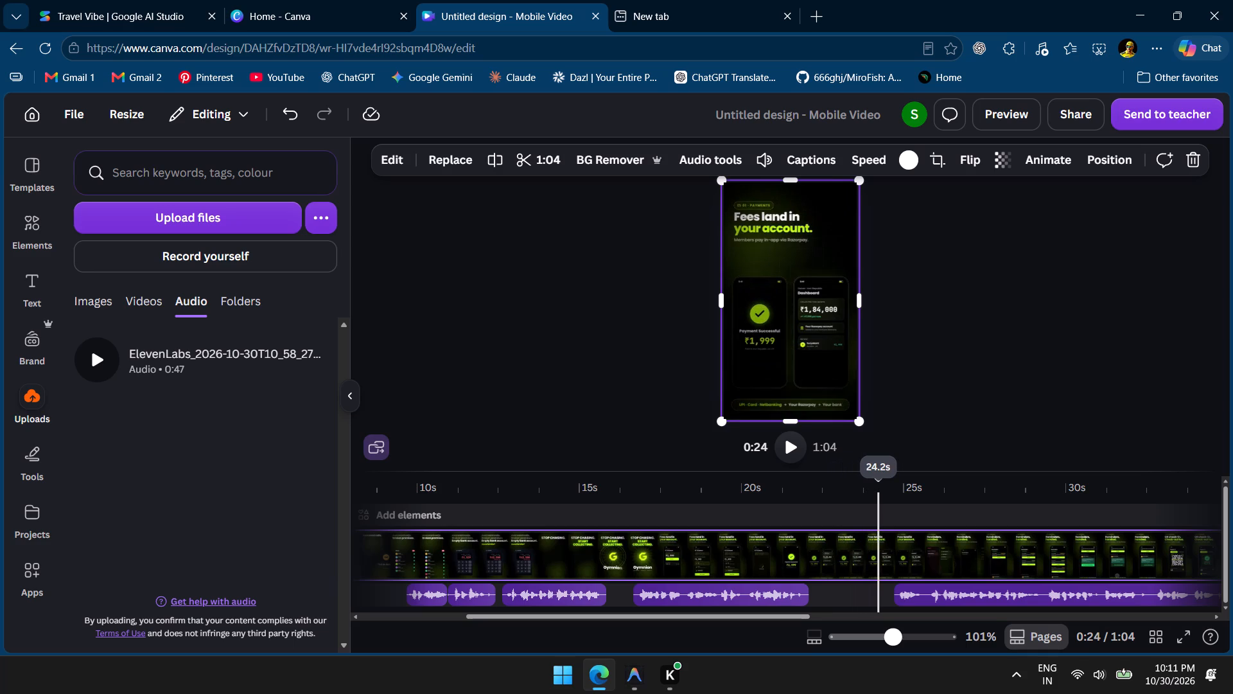
pyautogui.moveTo(879, 485); pyautogui.dragTo(877, 485)
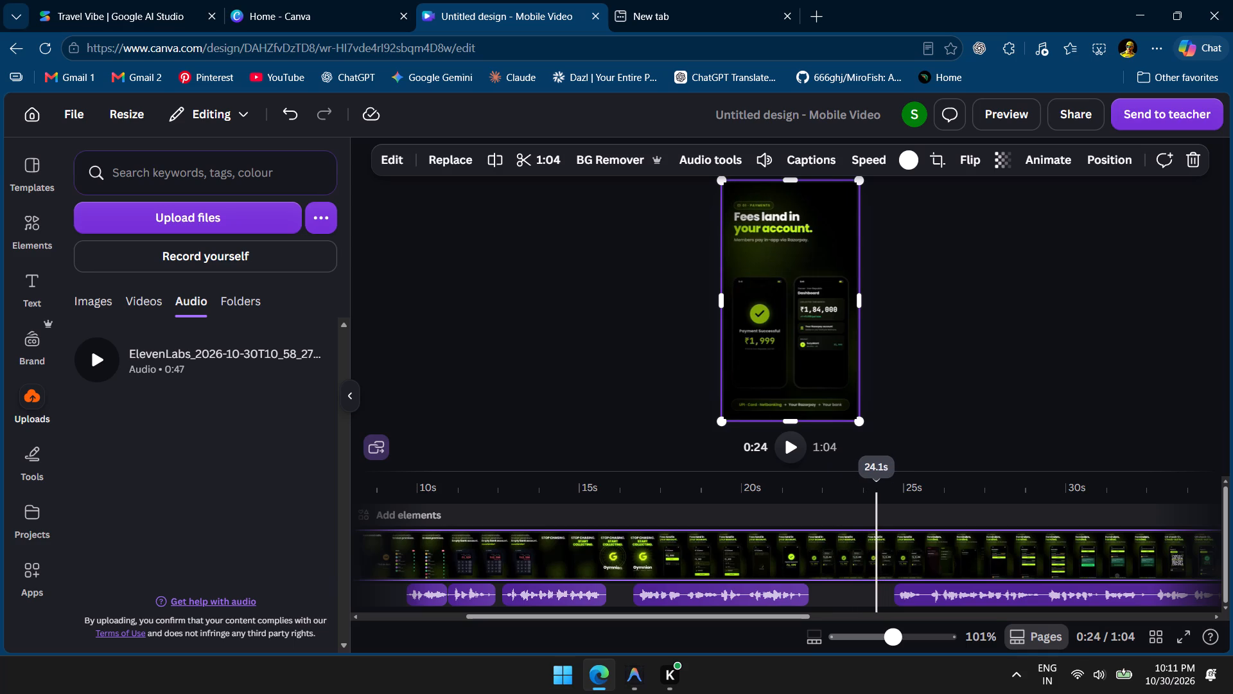
pyautogui.moveTo(877, 485); pyautogui.dragTo(881, 483)
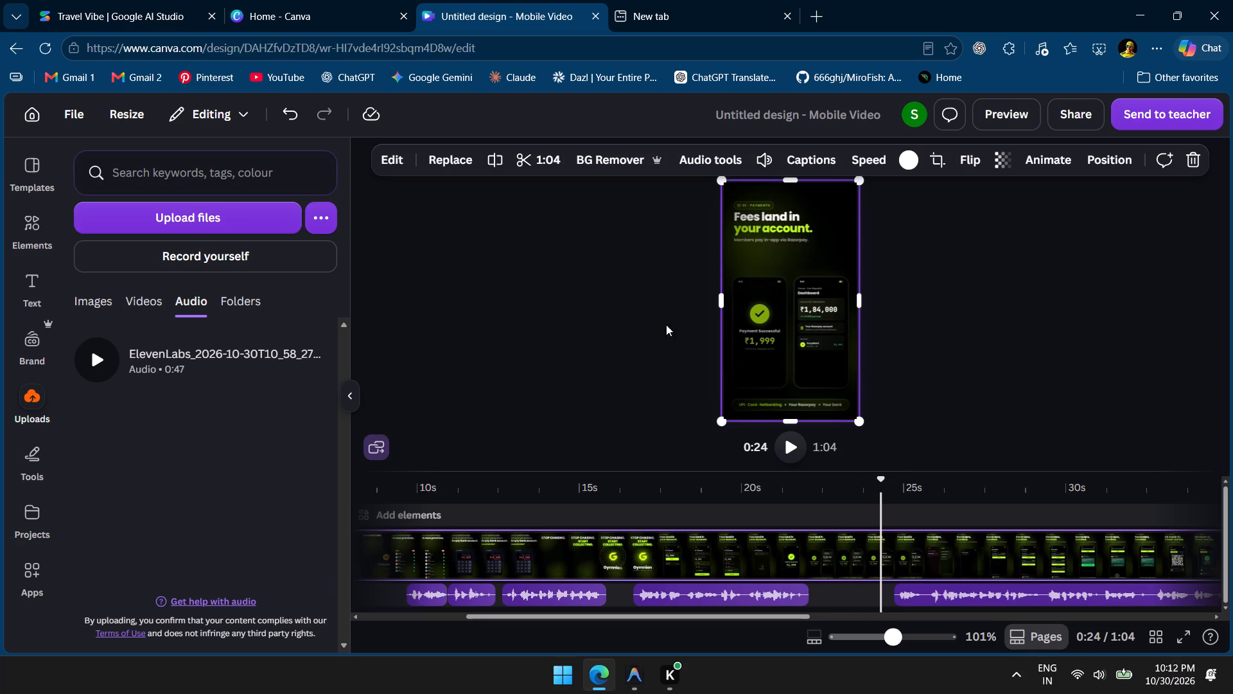
pyautogui.click(494, 167)
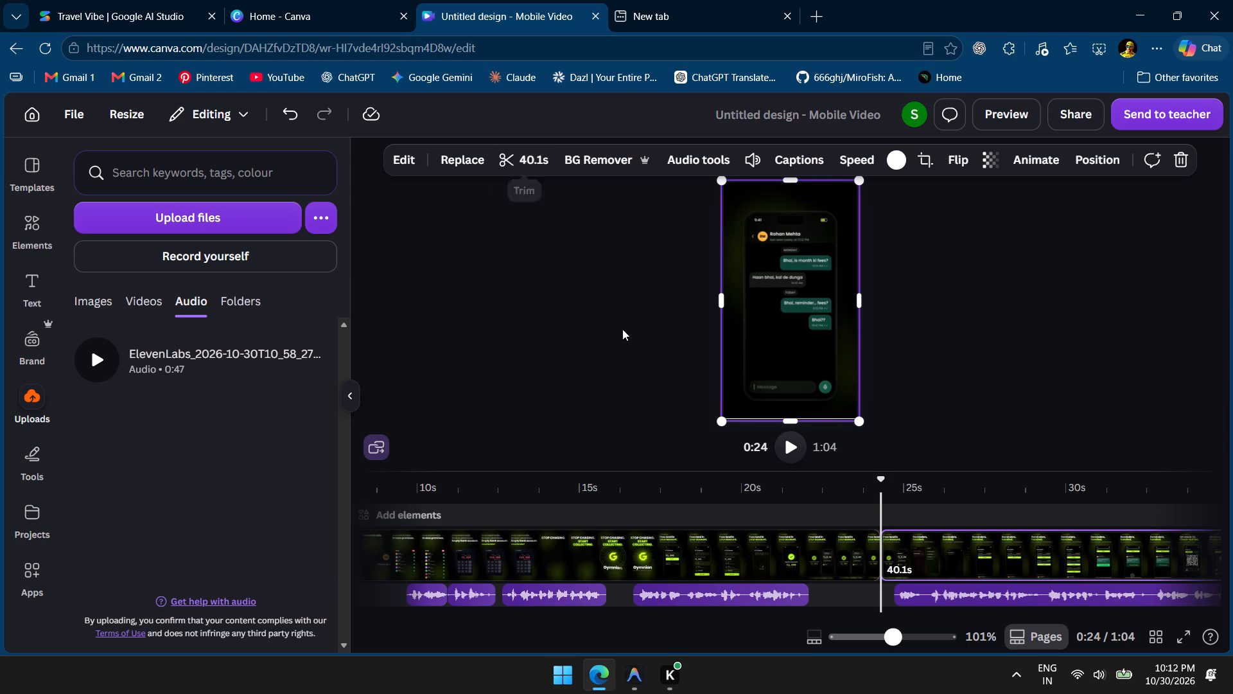
# Split the video clip at about 16.7 s, where the "Fees land in your account." scene begins.
pyautogui.moveTo(883, 483); pyautogui.dragTo(850, 484)
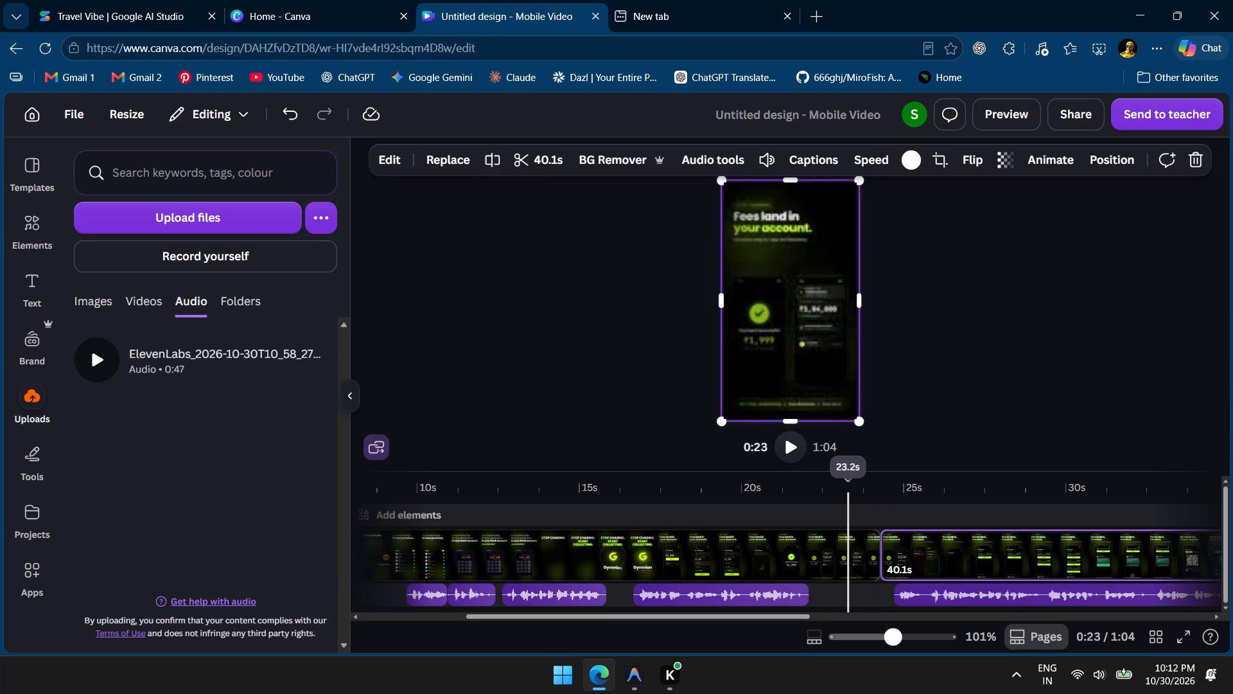
pyautogui.moveTo(850, 484); pyautogui.dragTo(775, 491)
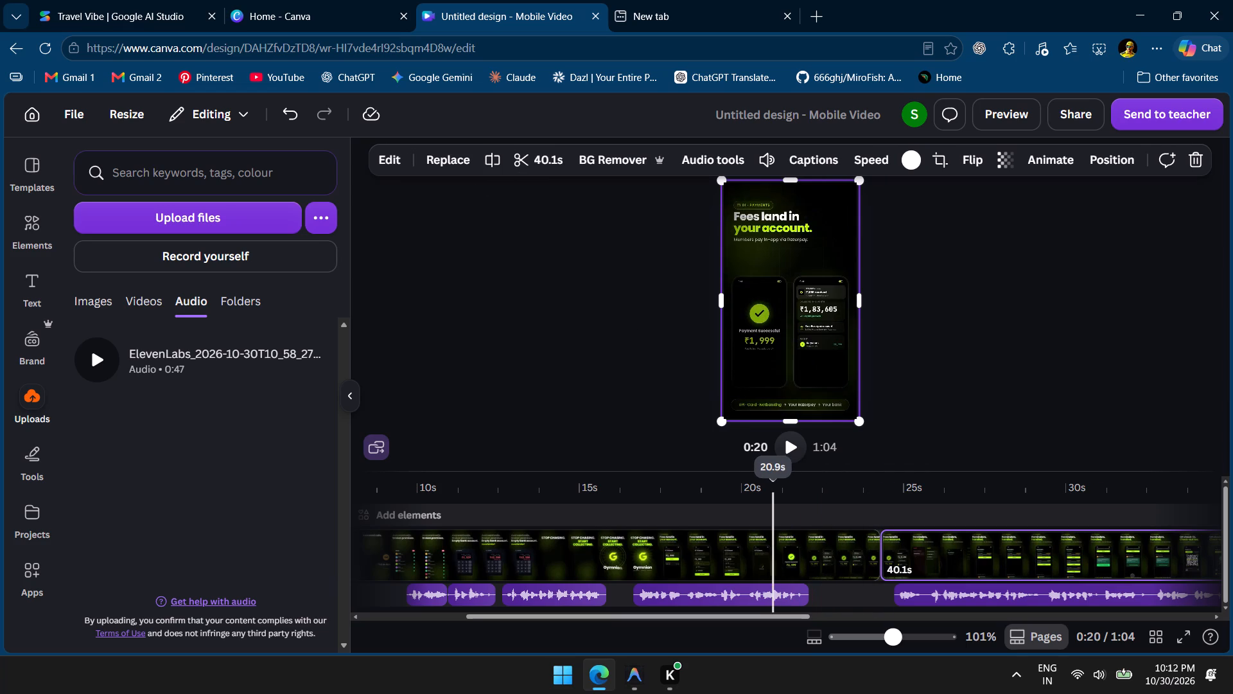
pyautogui.moveTo(775, 491); pyautogui.dragTo(690, 494)
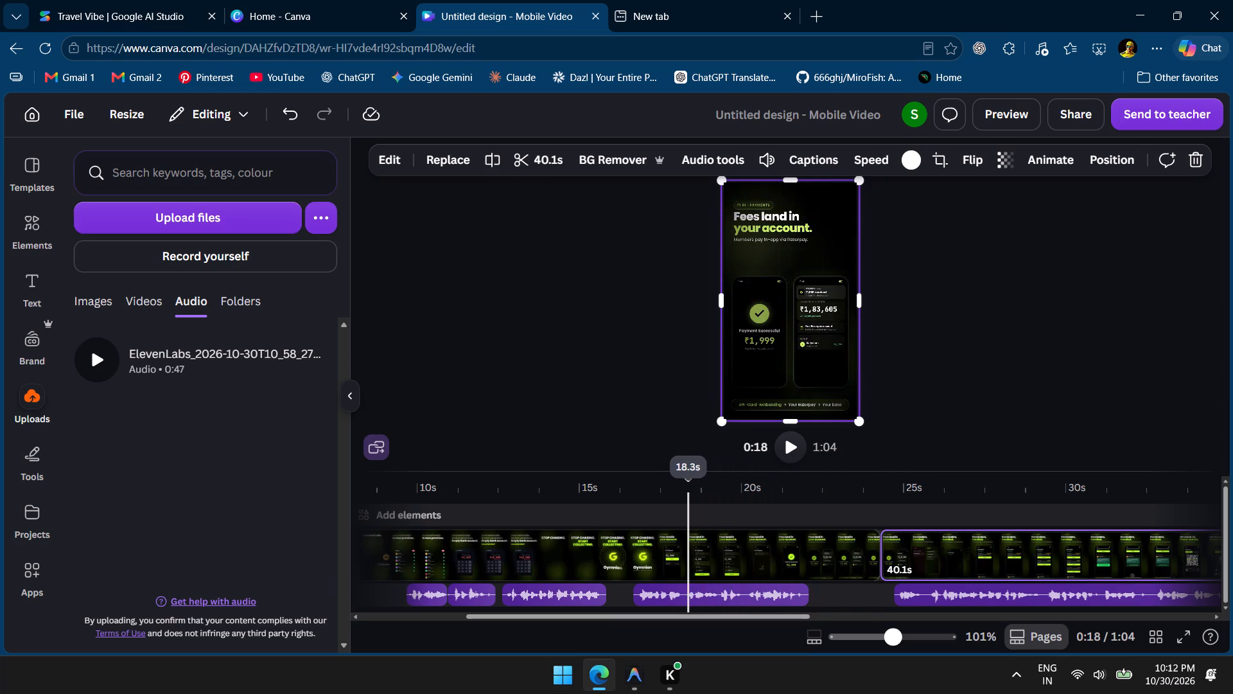
pyautogui.moveTo(690, 494); pyautogui.dragTo(691, 494)
pyautogui.moveTo(691, 494); pyautogui.dragTo(706, 494)
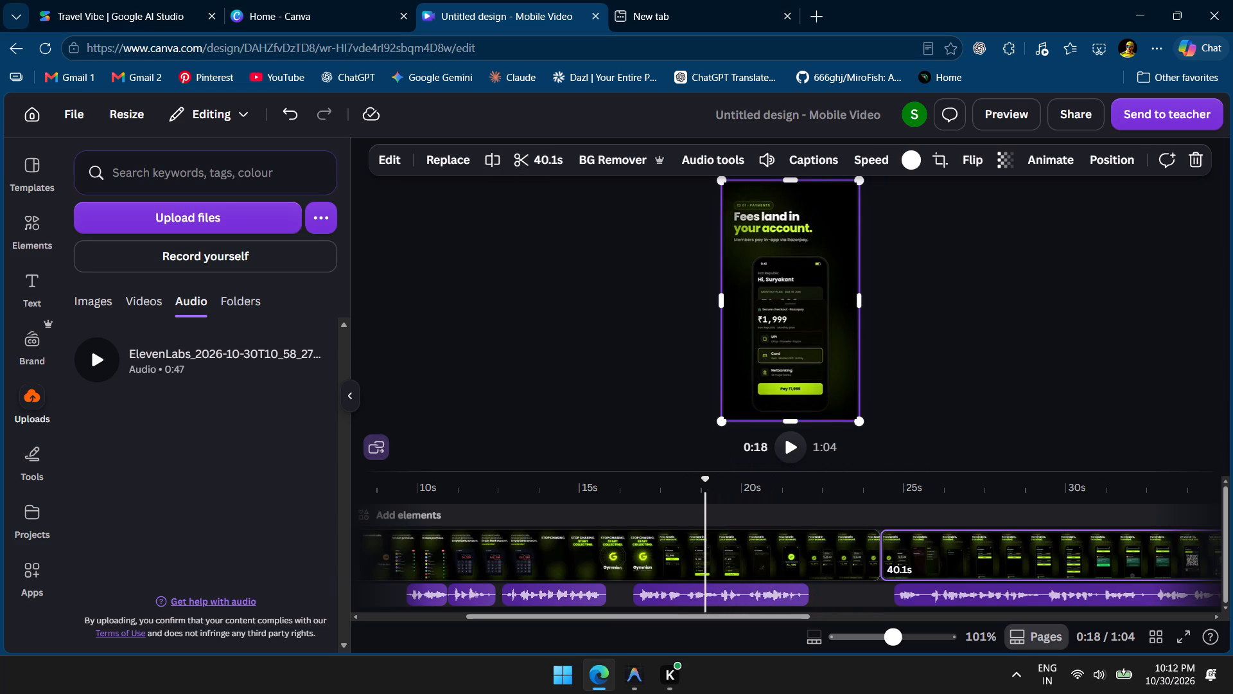
pyautogui.moveTo(706, 494); pyautogui.dragTo(685, 494)
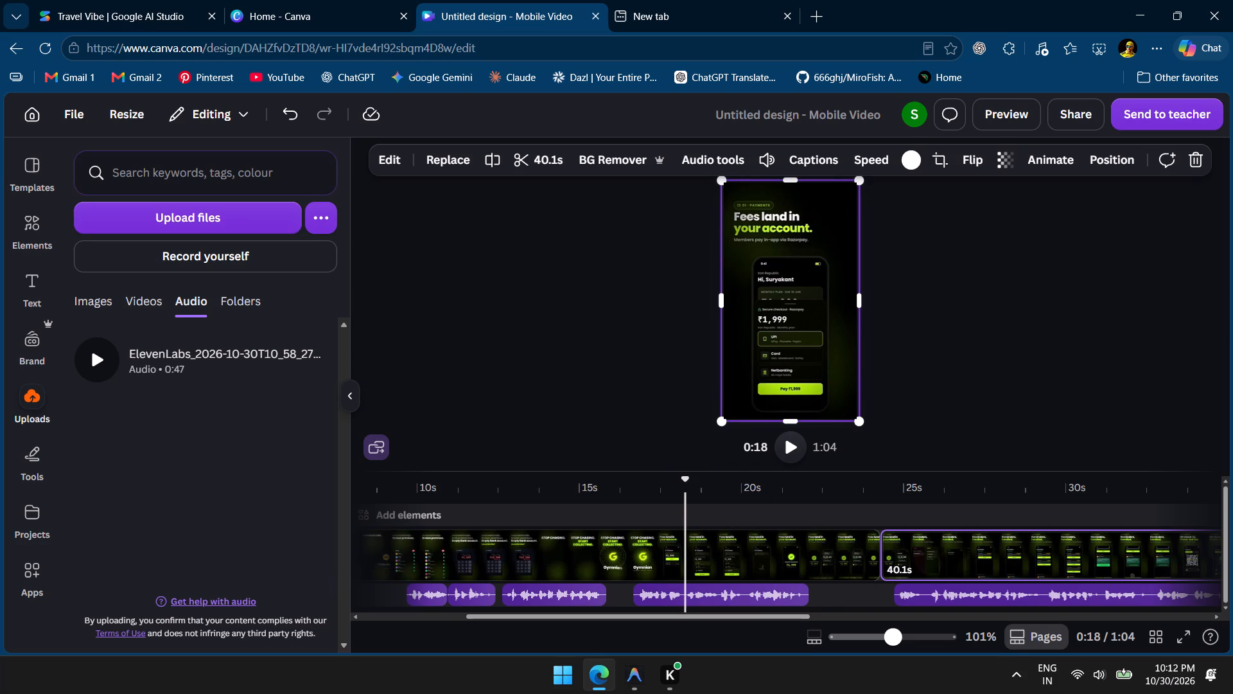
pyautogui.moveTo(685, 494); pyautogui.dragTo(669, 495)
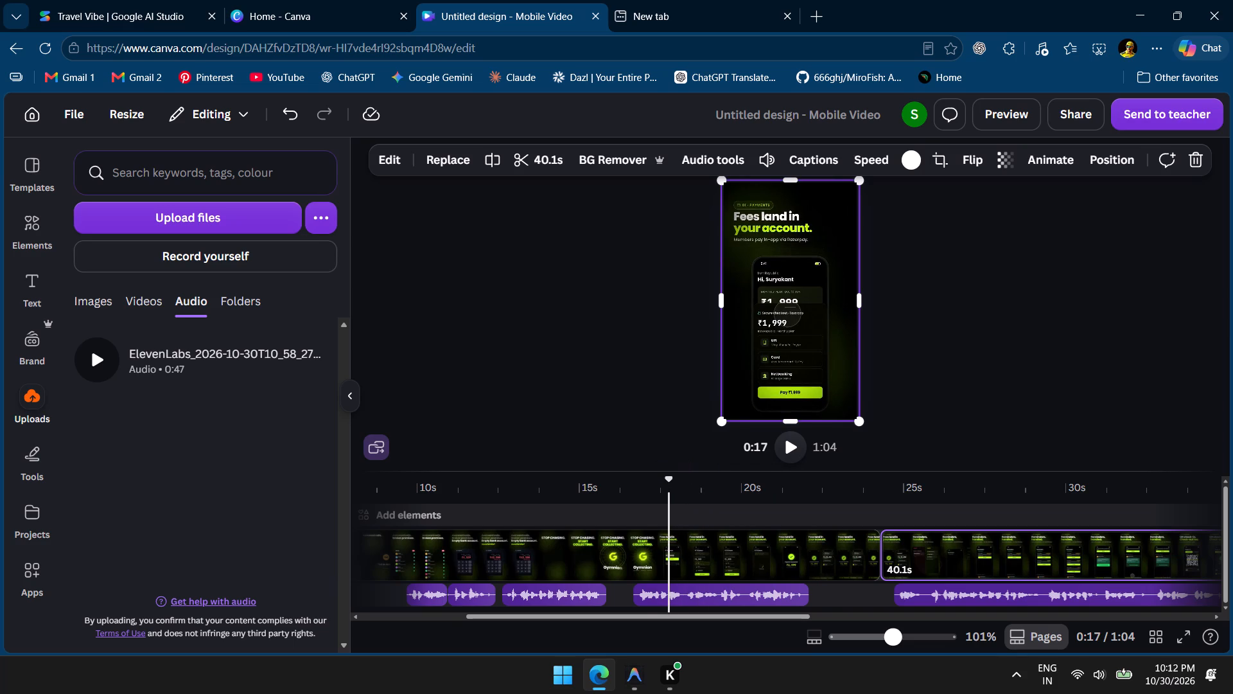
pyautogui.moveTo(669, 495); pyautogui.dragTo(656, 495)
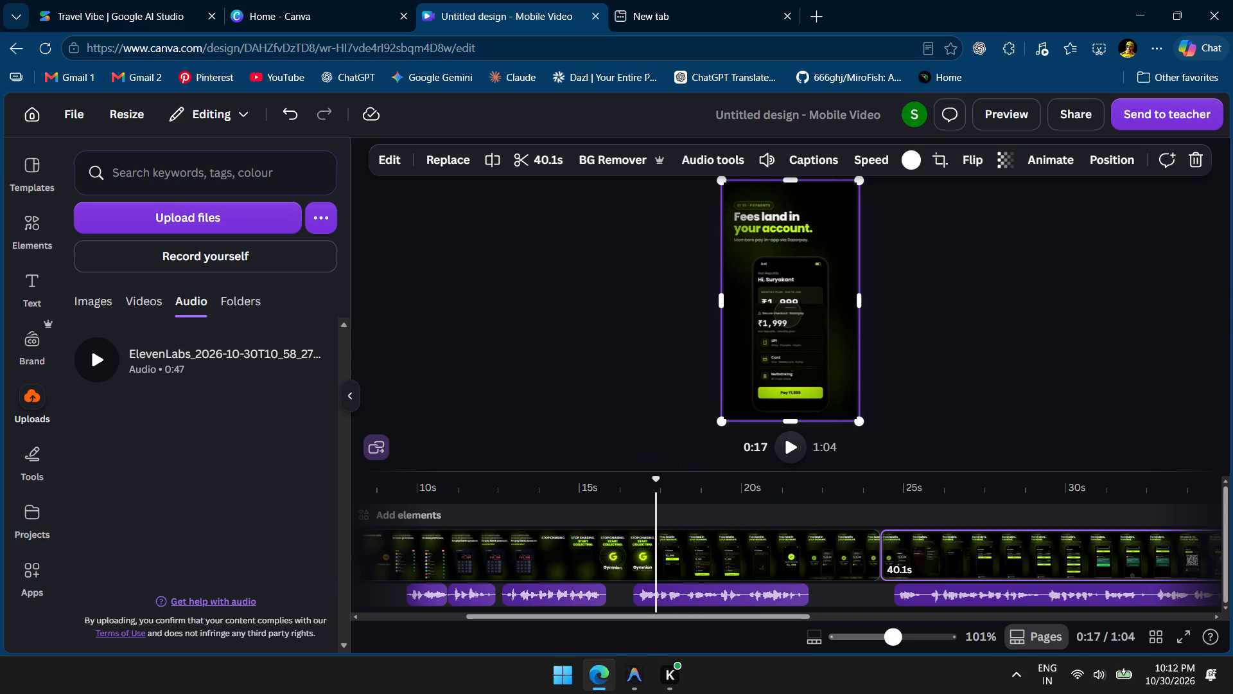
pyautogui.moveTo(656, 495); pyautogui.dragTo(647, 495)
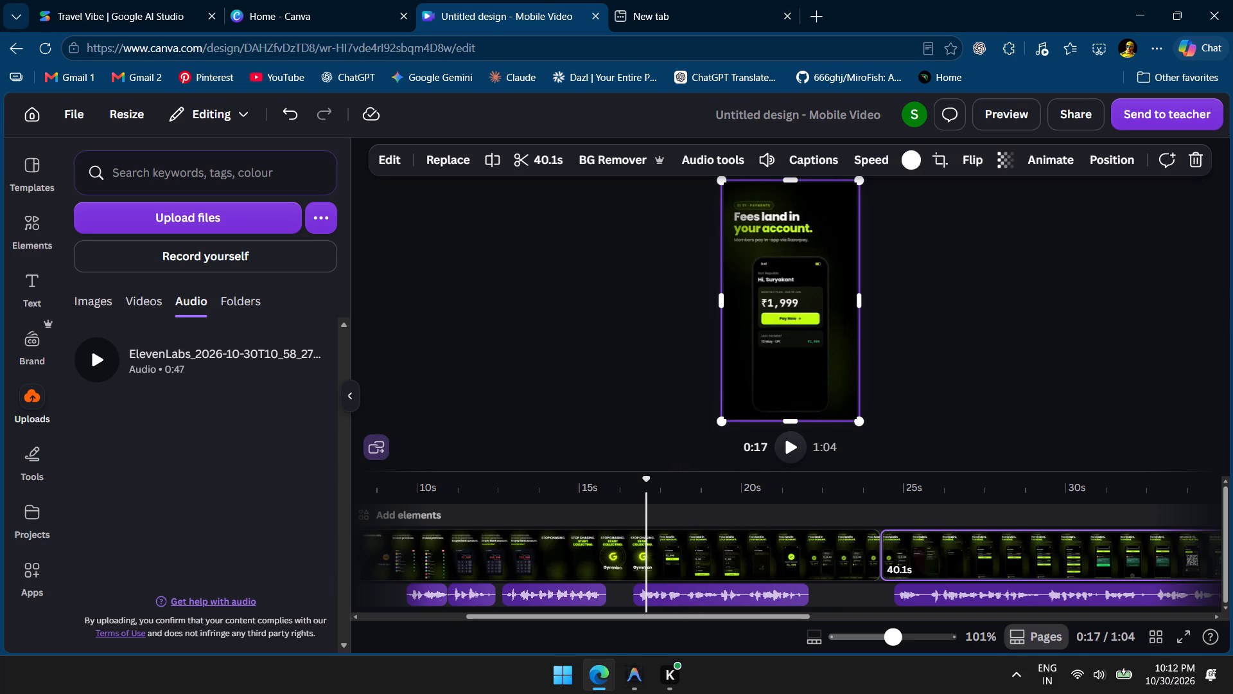
pyautogui.moveTo(647, 495); pyautogui.dragTo(636, 499)
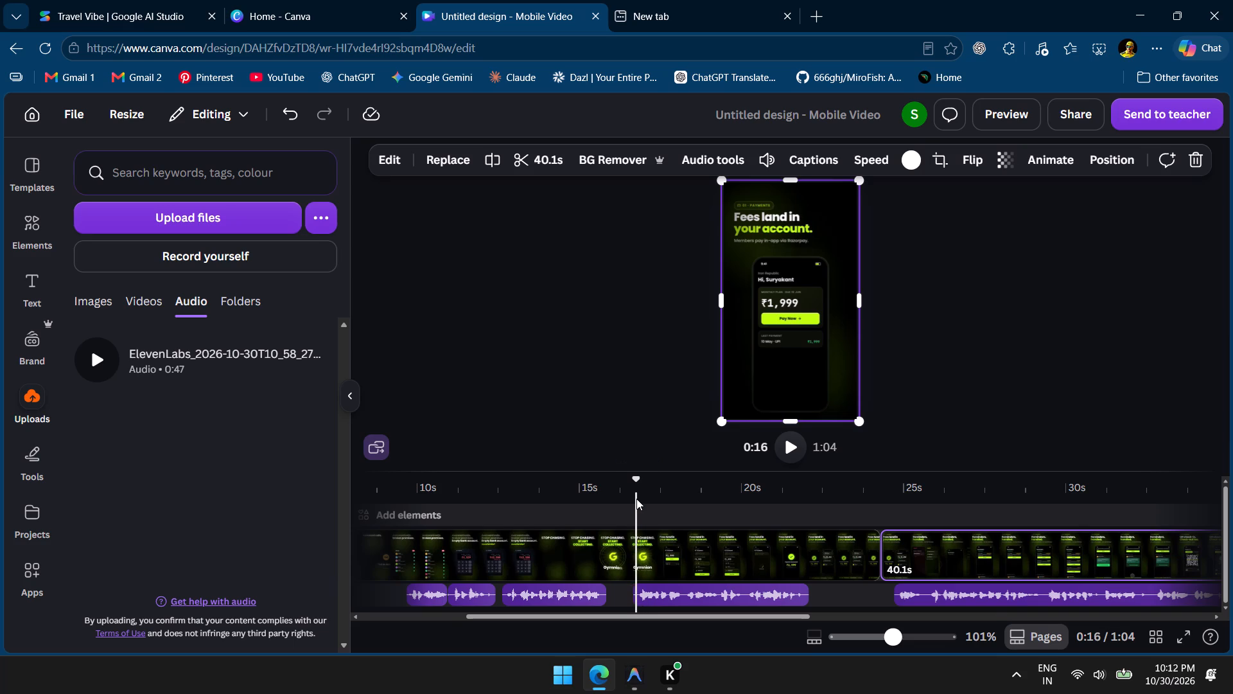
pyautogui.click(494, 157)
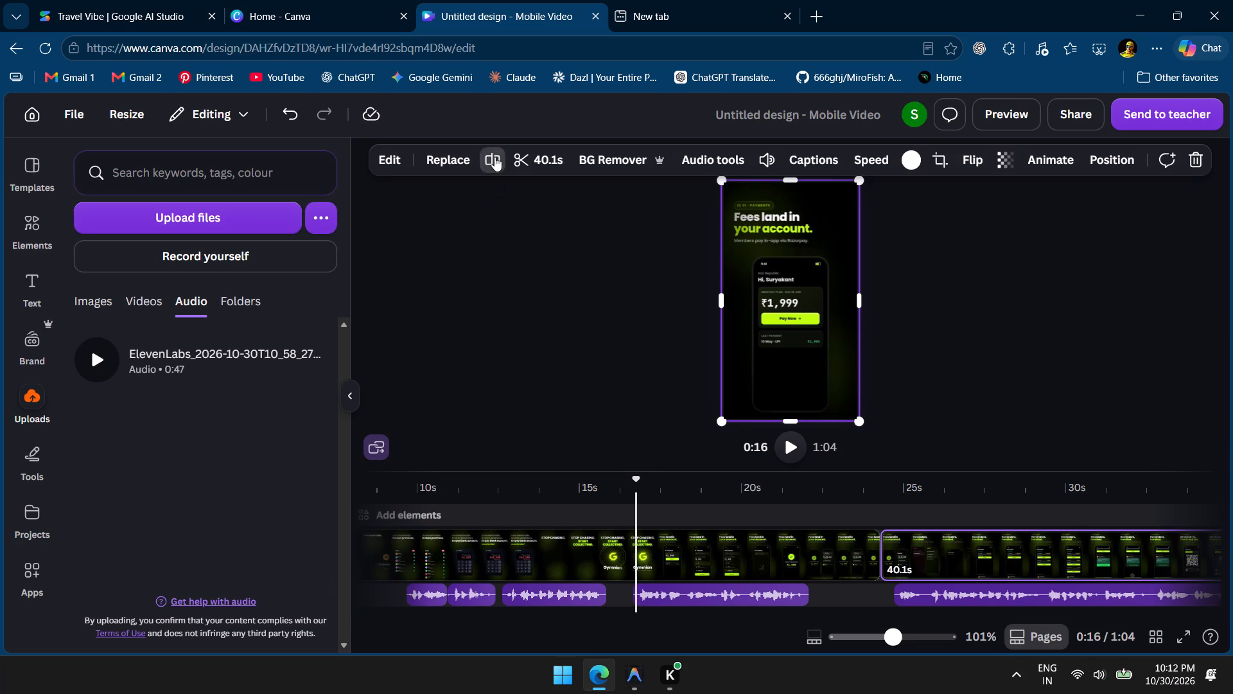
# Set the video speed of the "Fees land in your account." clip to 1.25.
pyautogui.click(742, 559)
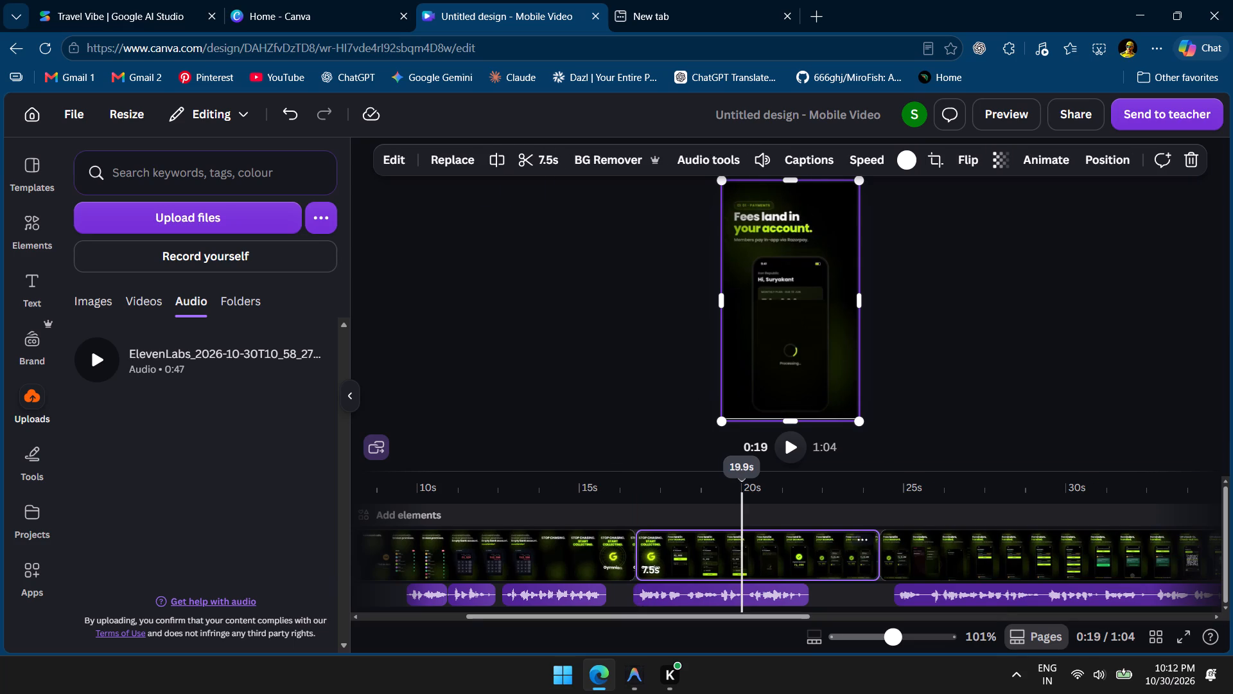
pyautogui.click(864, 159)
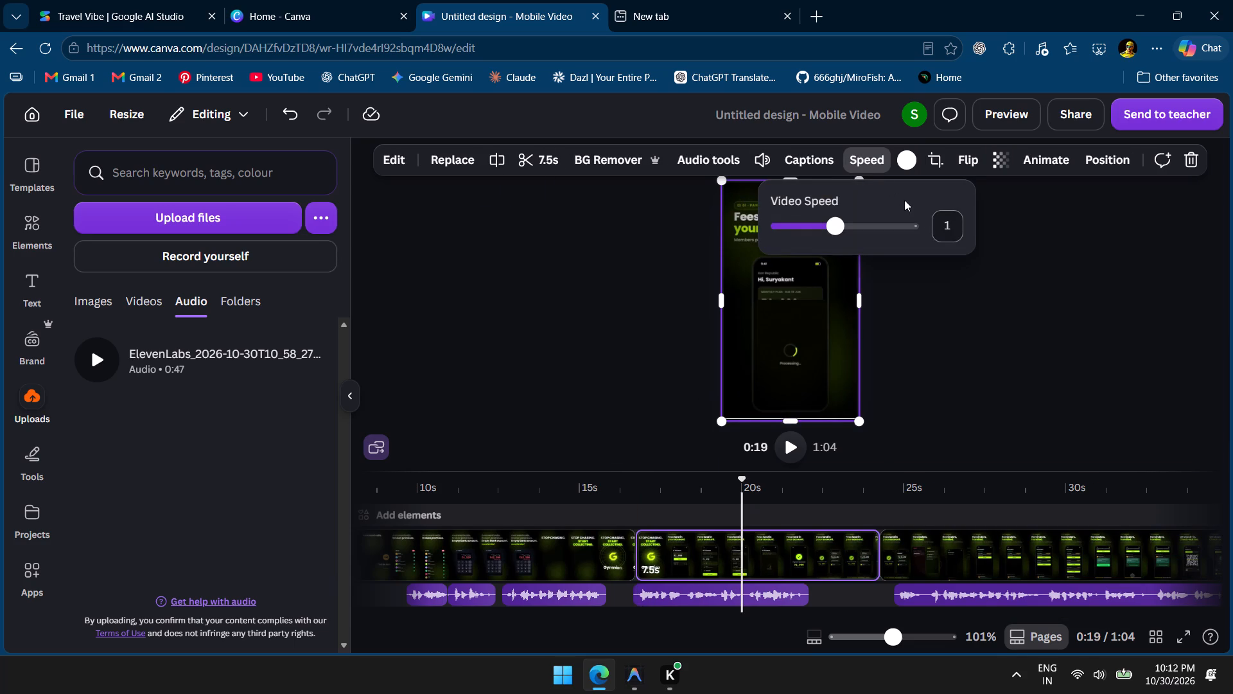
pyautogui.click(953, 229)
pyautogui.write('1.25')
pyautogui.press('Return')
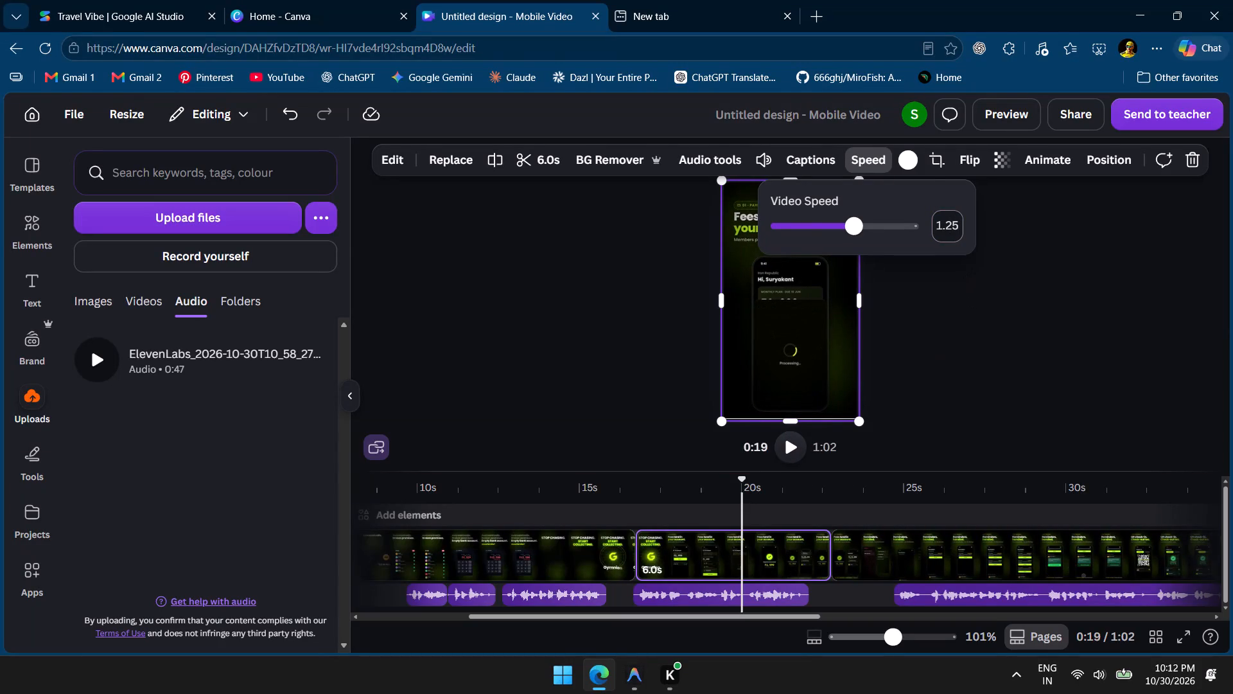
# Replay from about 15.5 s into the "Reminders, handled." scene to check the voiceover against the sped-up clip.
pyautogui.moveTo(740, 482); pyautogui.dragTo(597, 482)
pyautogui.press('space')
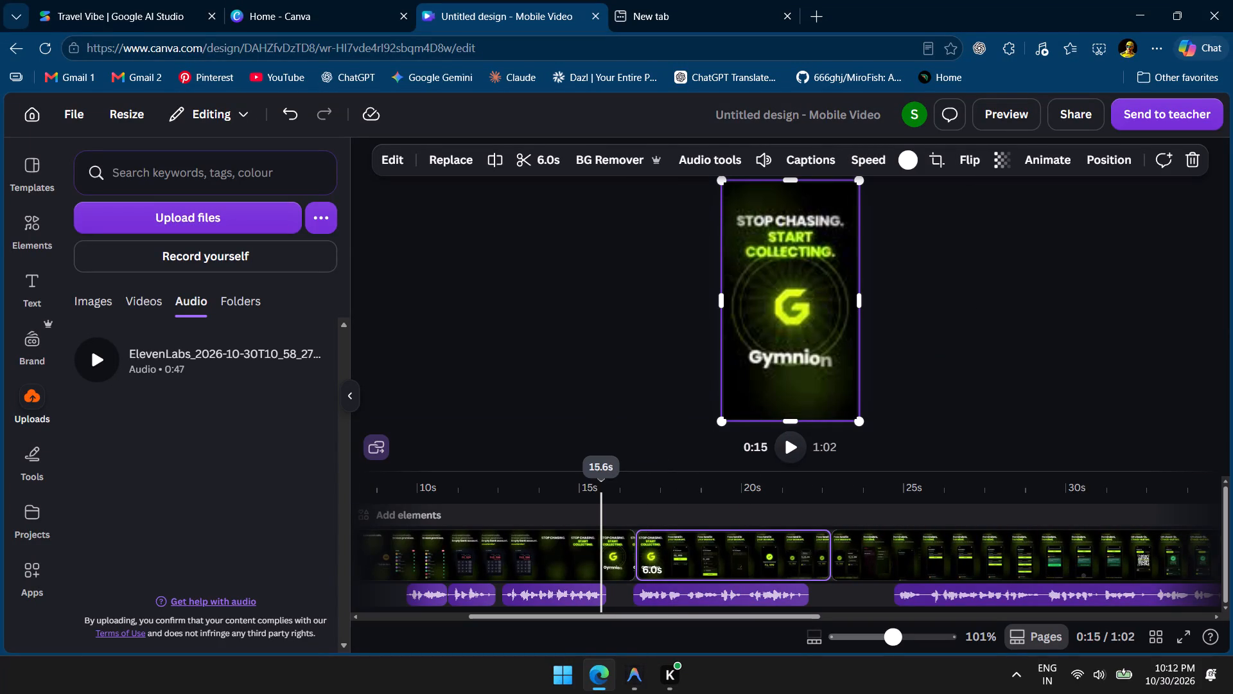
pyautogui.click(798, 443)
pyautogui.click(798, 443)
pyautogui.click(798, 443)
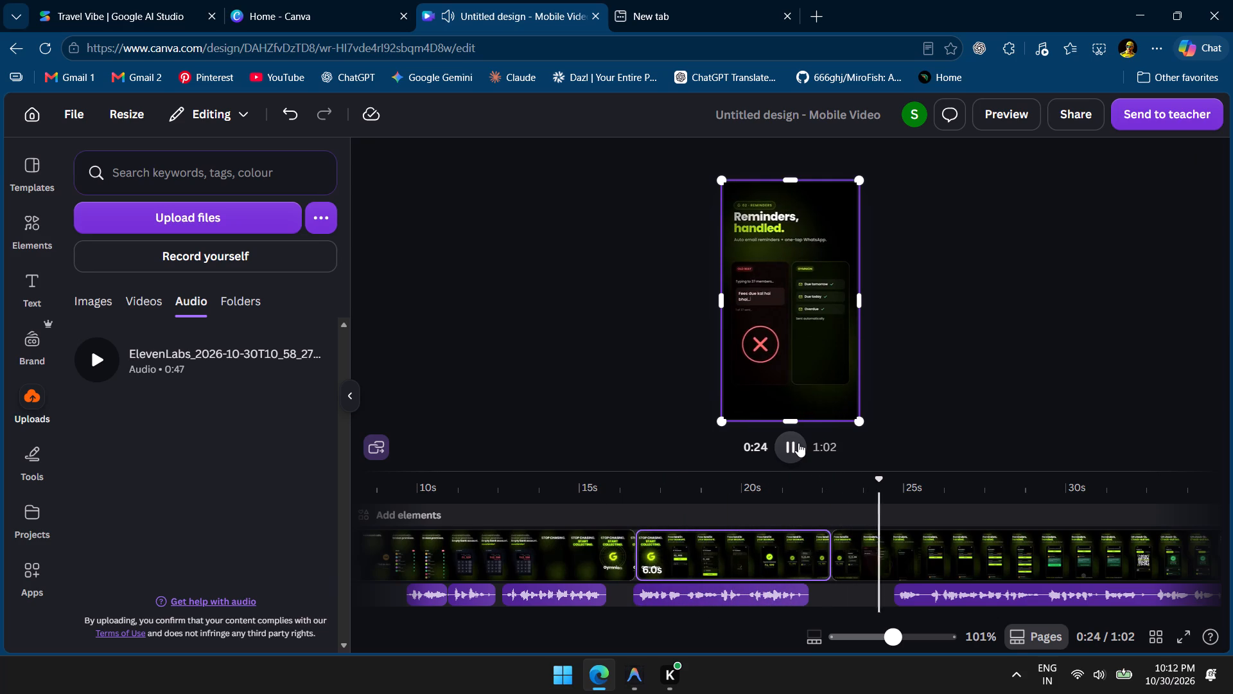
pyautogui.press('space')
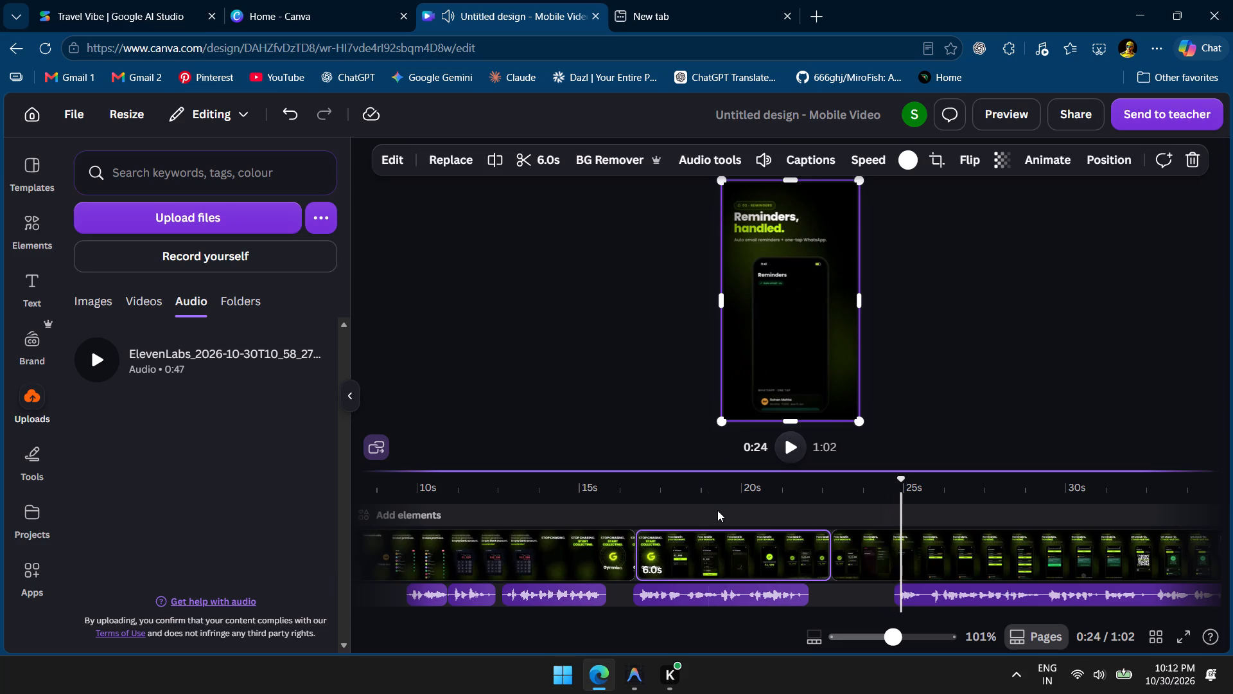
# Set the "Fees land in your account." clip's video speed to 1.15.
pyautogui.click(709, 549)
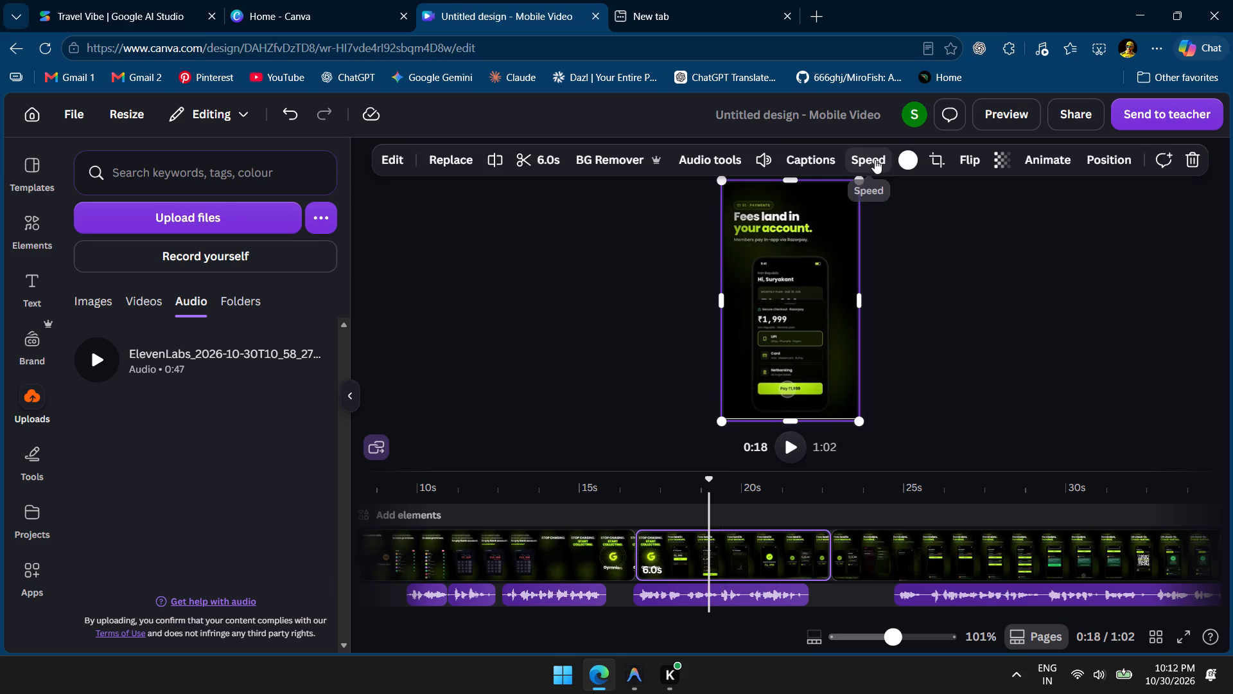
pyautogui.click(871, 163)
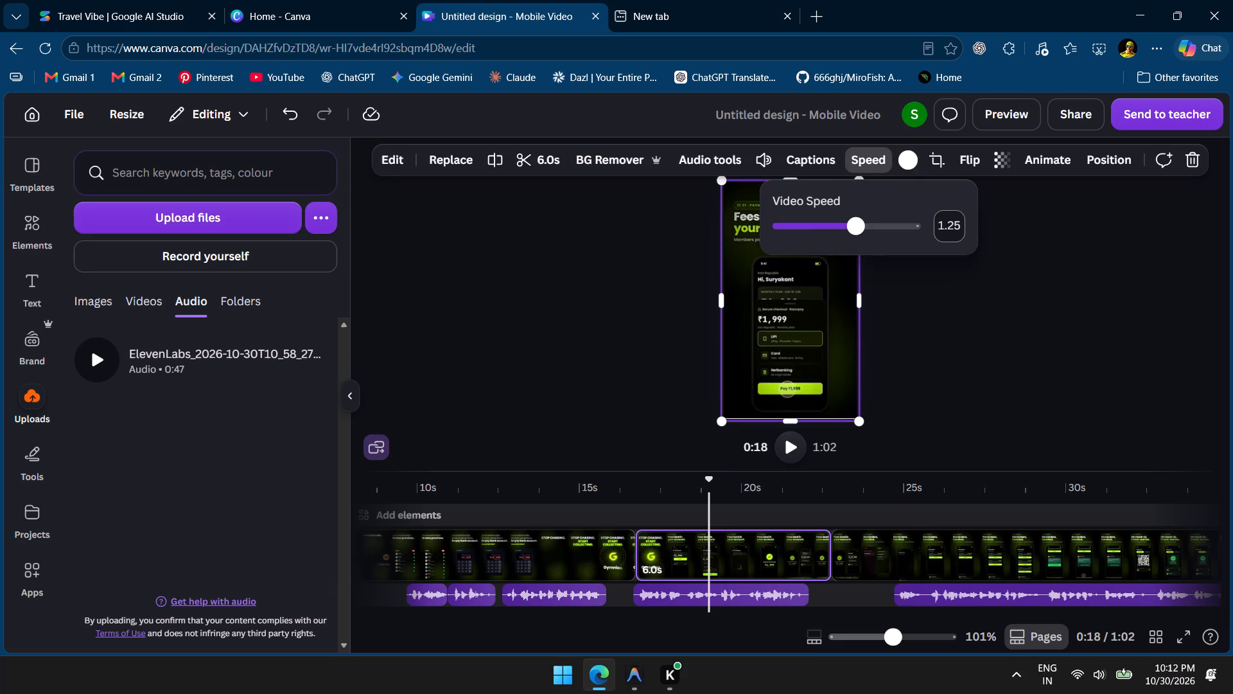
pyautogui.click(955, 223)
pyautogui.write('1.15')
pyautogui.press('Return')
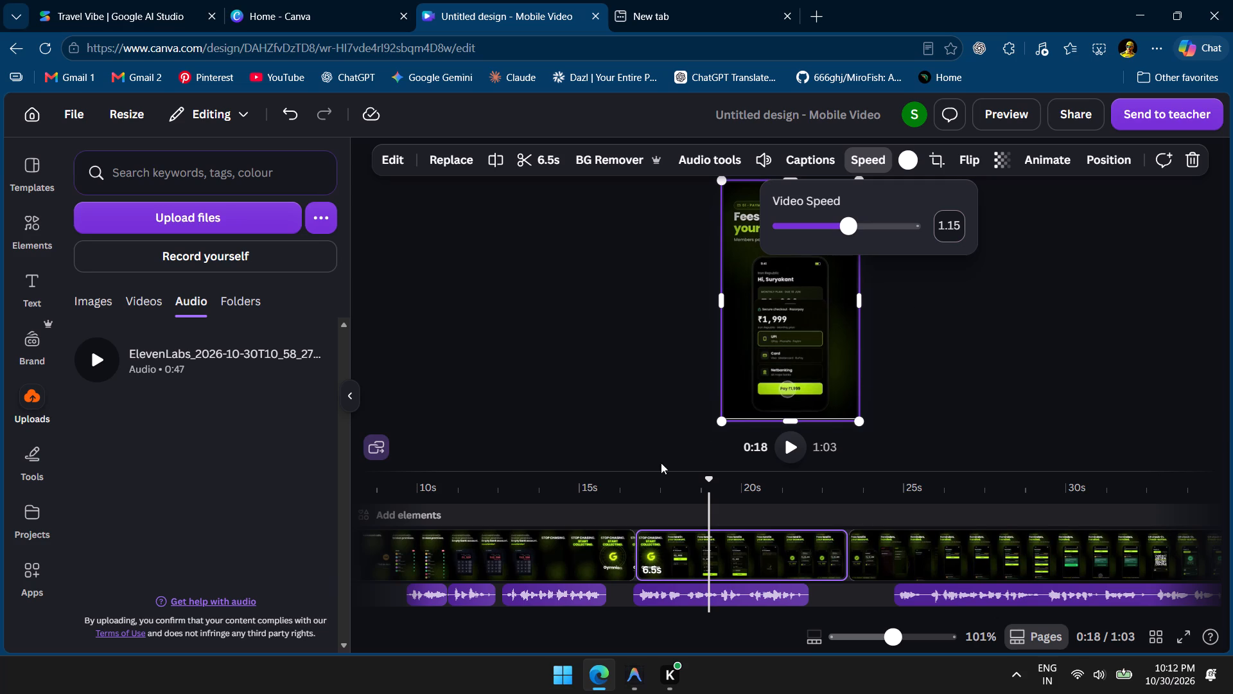
# Replay from about 16.1 s to check the voiceover against the "Fees land in your account." clip at its new speed.
pyautogui.click(616, 486)
pyautogui.press('space')
pyautogui.press('space')
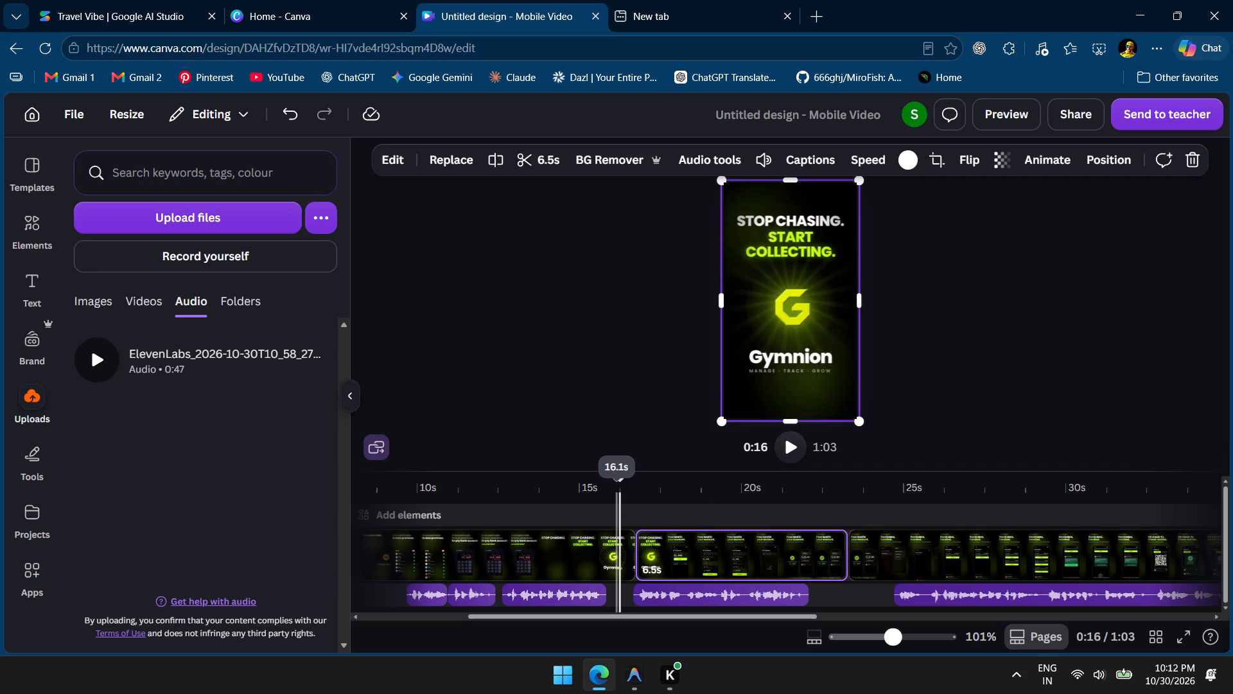
pyautogui.press('space')
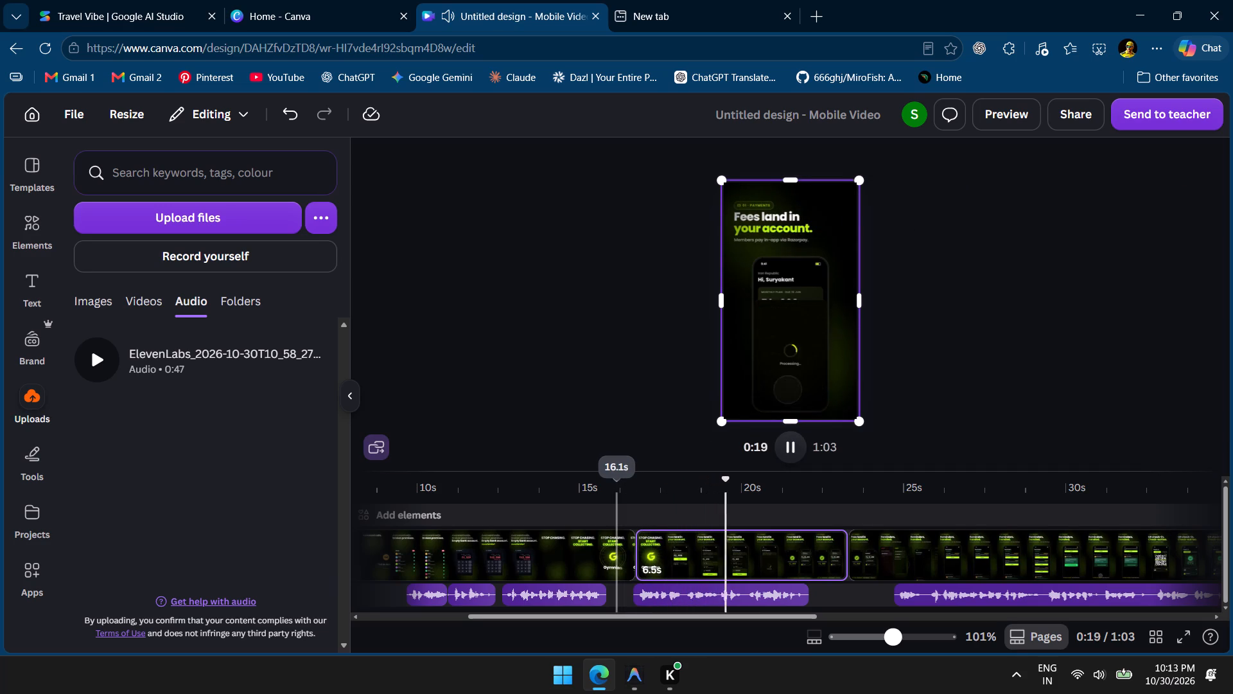
pyautogui.press('space')
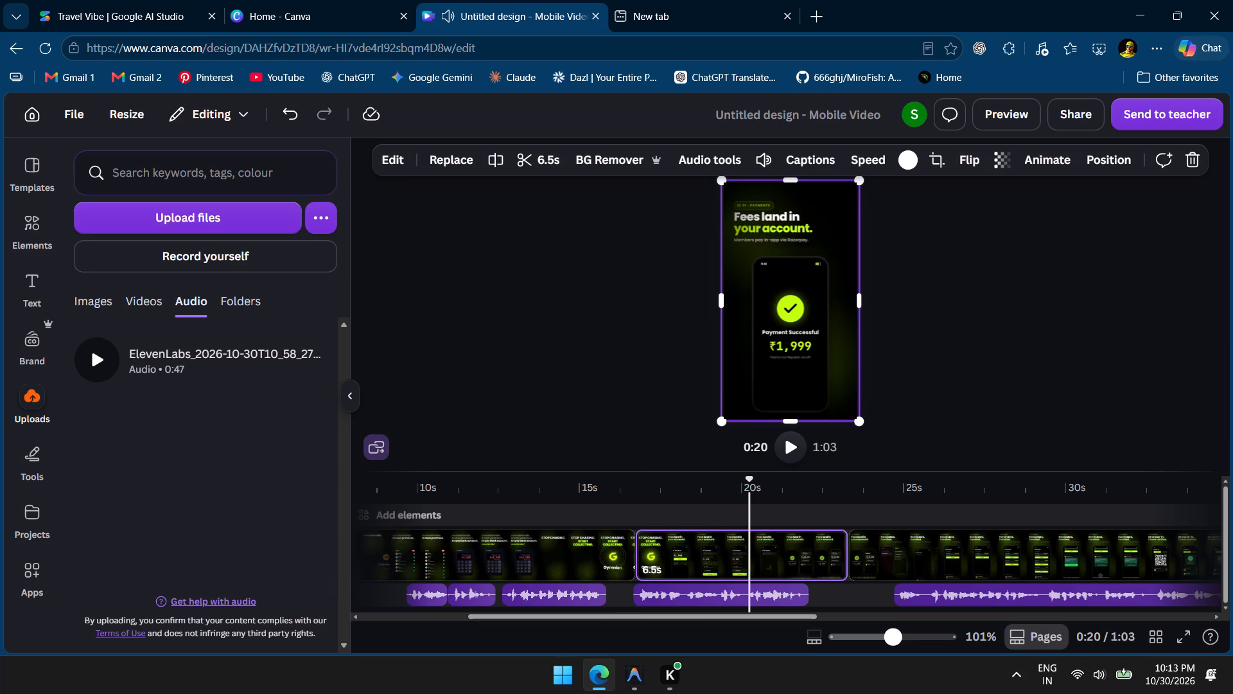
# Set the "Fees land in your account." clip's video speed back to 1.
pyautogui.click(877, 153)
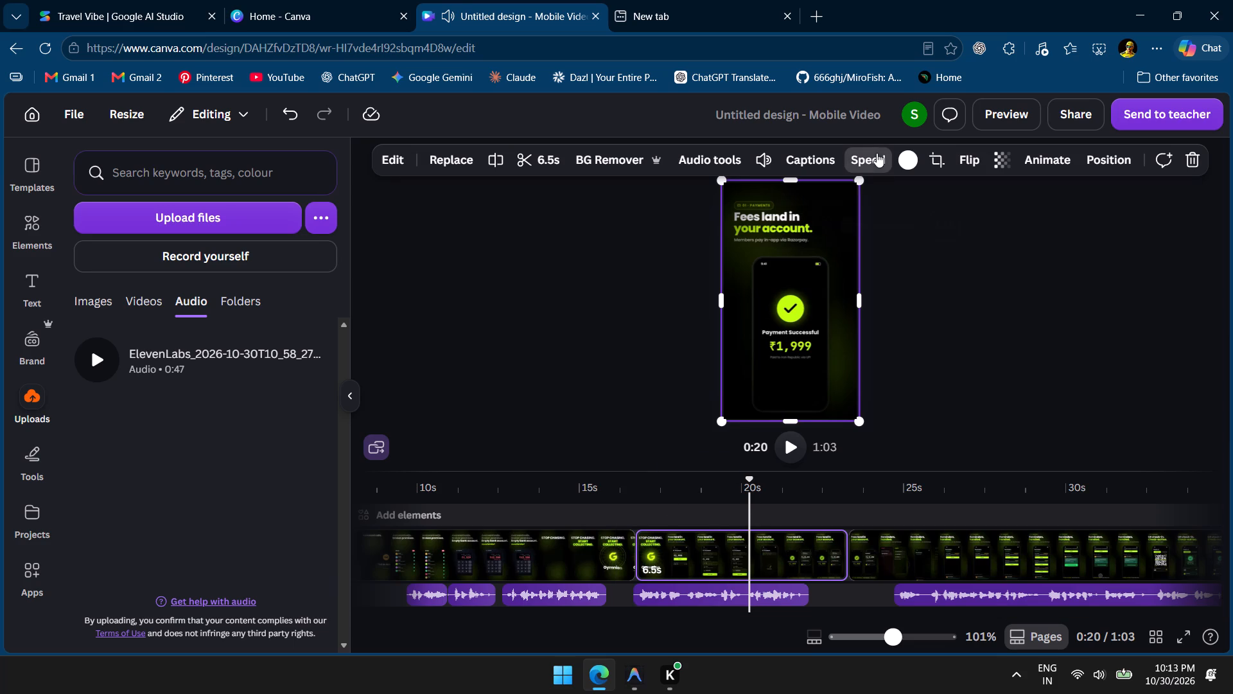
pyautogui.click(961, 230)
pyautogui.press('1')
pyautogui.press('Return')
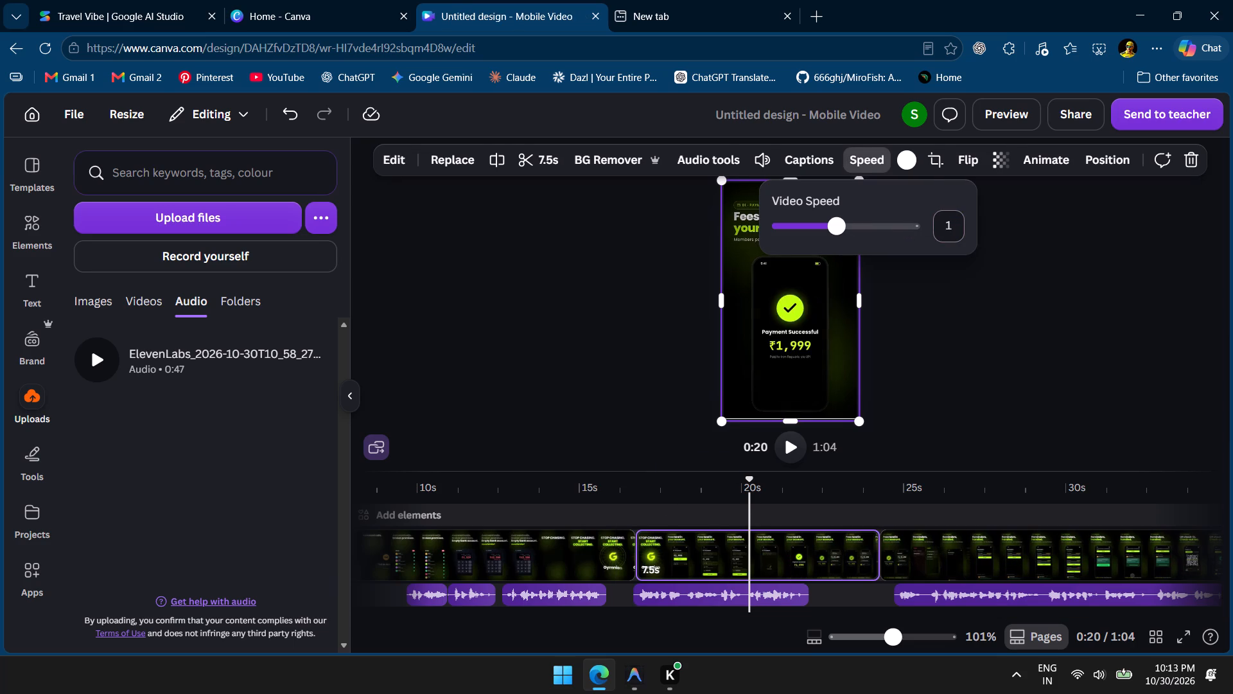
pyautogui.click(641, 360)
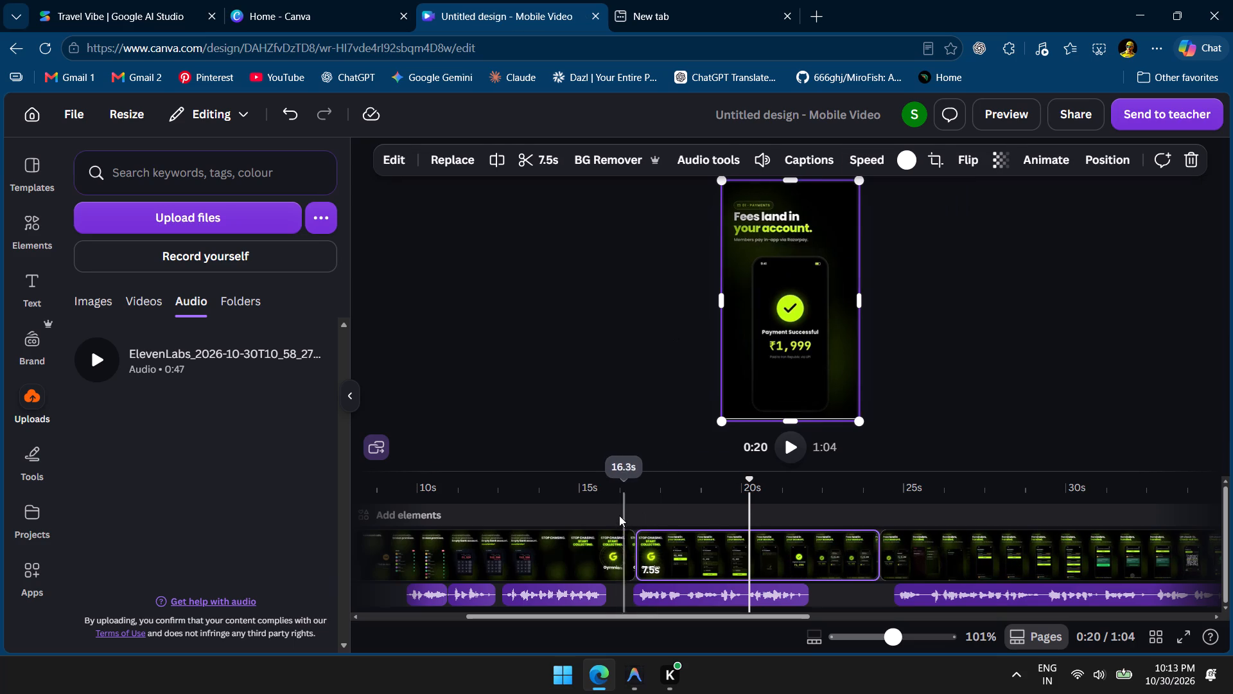
# Replay from about 16.1 s through the "Reminders, handled." scene into "QR check-in." to check the voiceover timing.
pyautogui.click(617, 494)
pyautogui.press('space')
pyautogui.press('space')
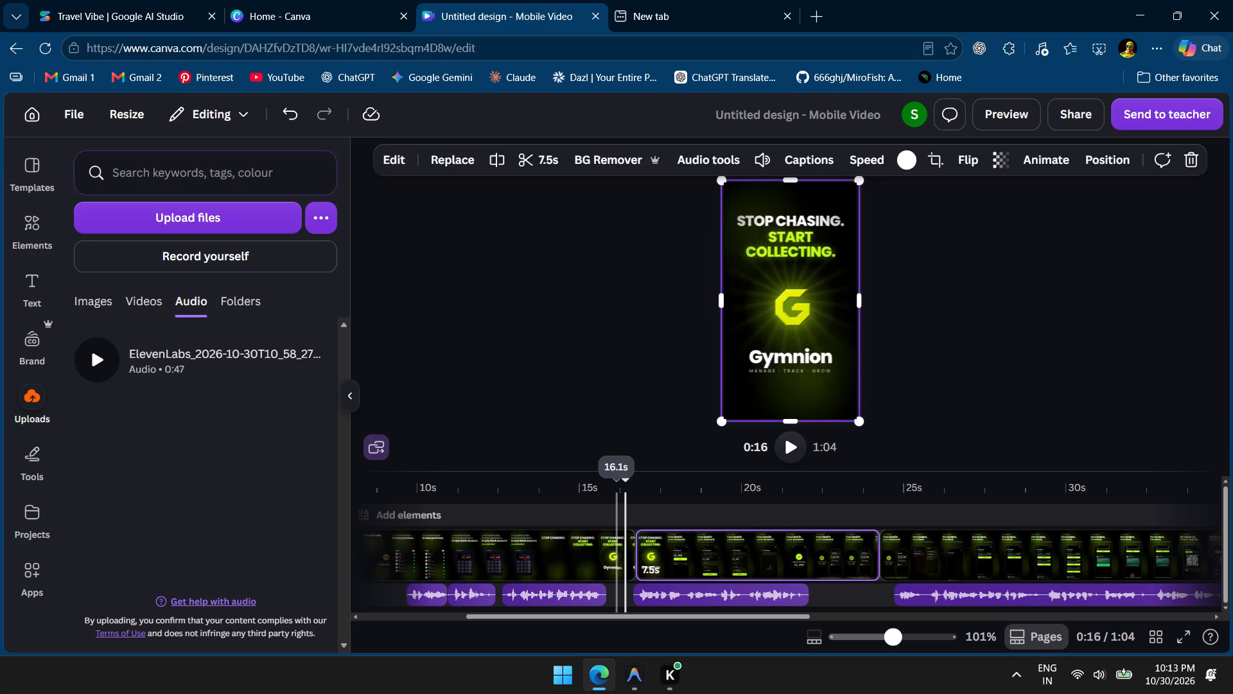
pyautogui.press('space')
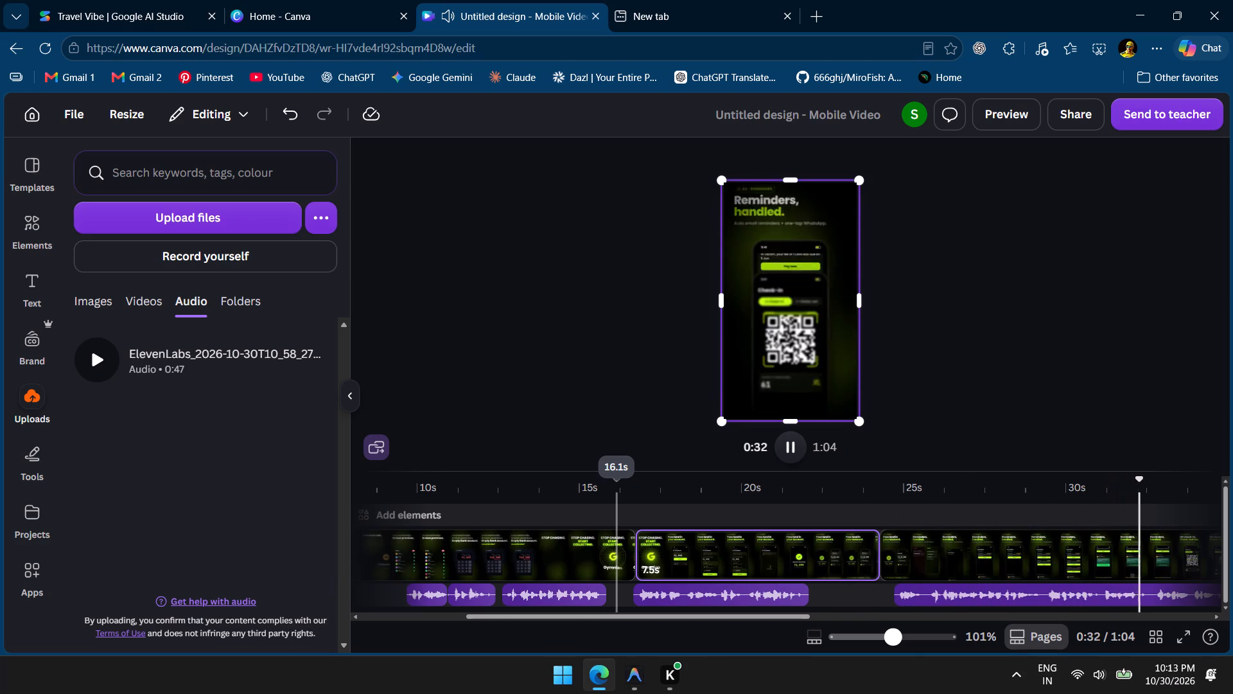
pyautogui.press('space')
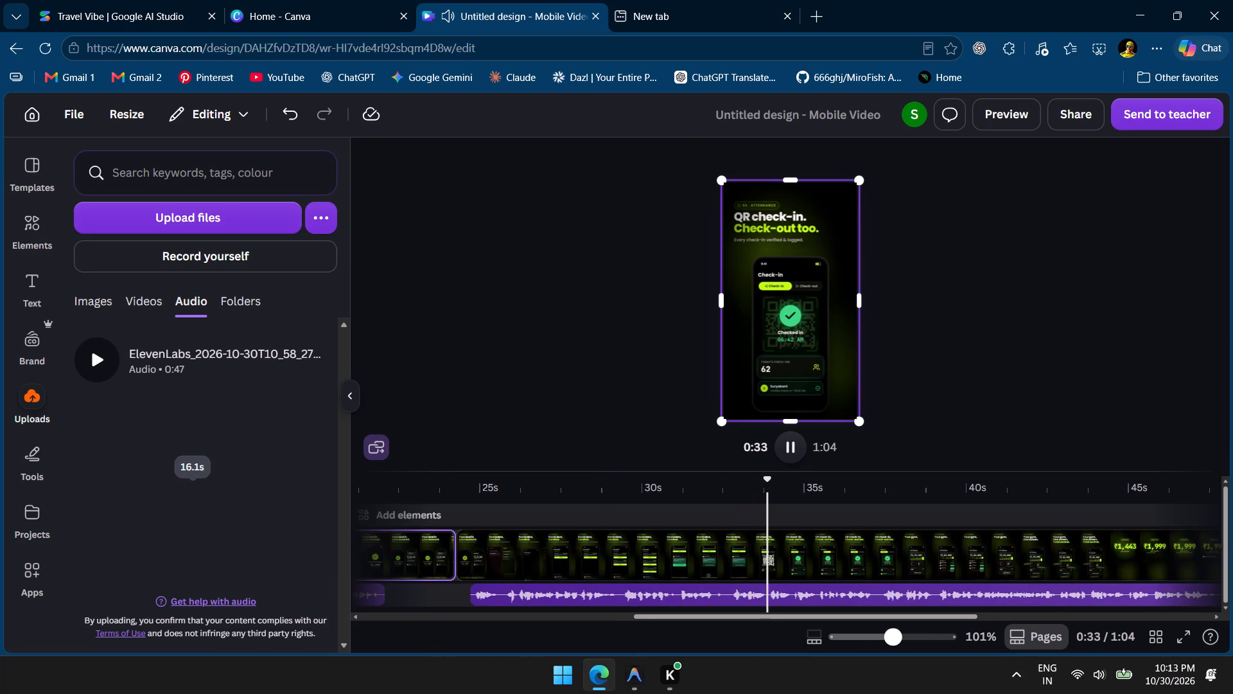
# Replay from about 30.8 s and 26.6 s to check the voiceover in the "Reminders, handled." scene and its change to "QR check-in.".
pyautogui.moveTo(769, 482); pyautogui.dragTo(722, 473)
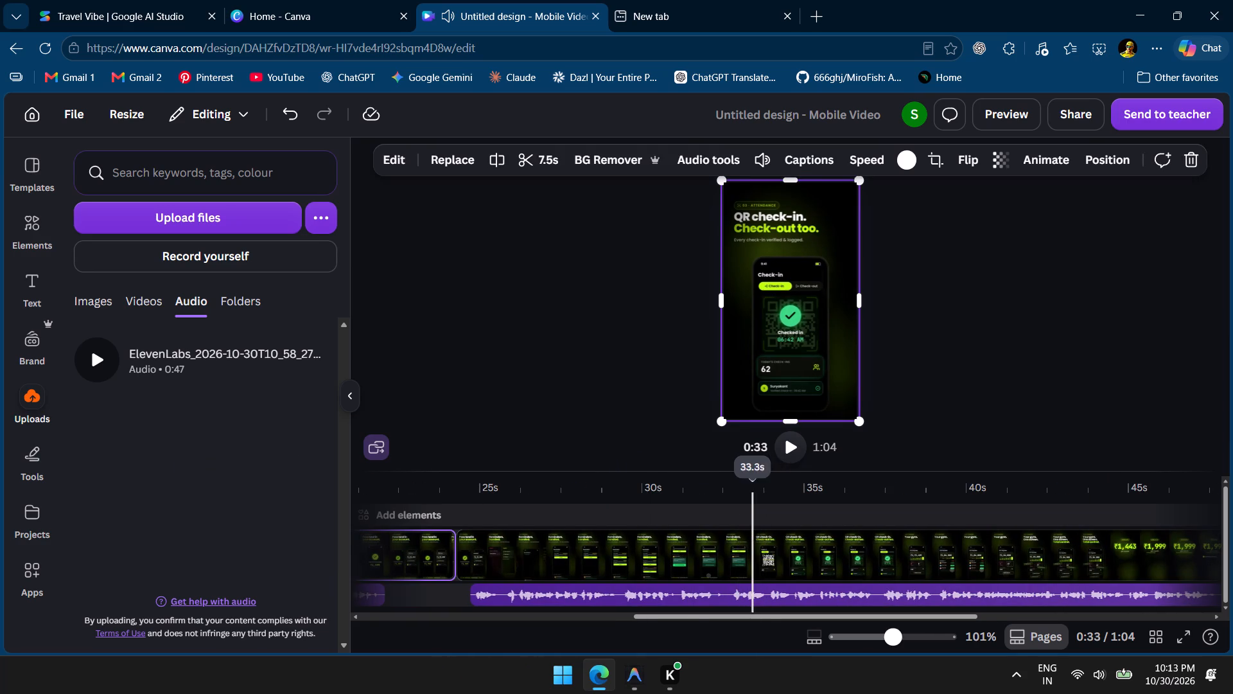
pyautogui.moveTo(722, 473); pyautogui.dragTo(672, 474)
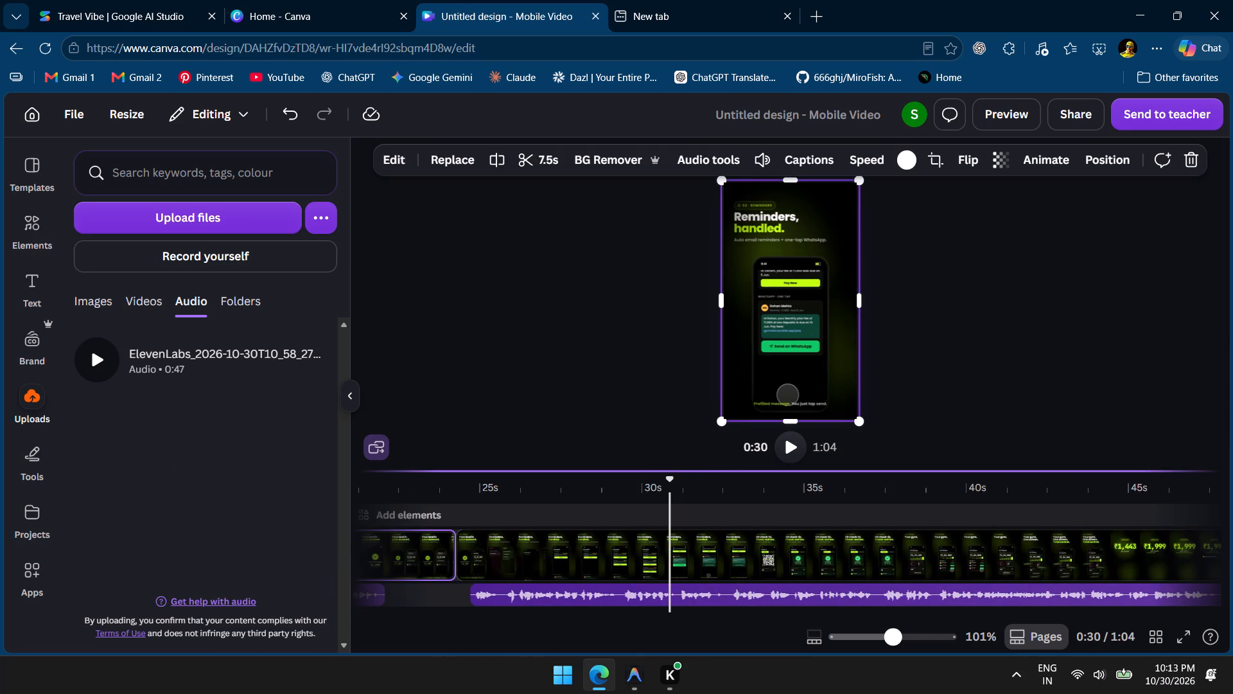
pyautogui.press('space')
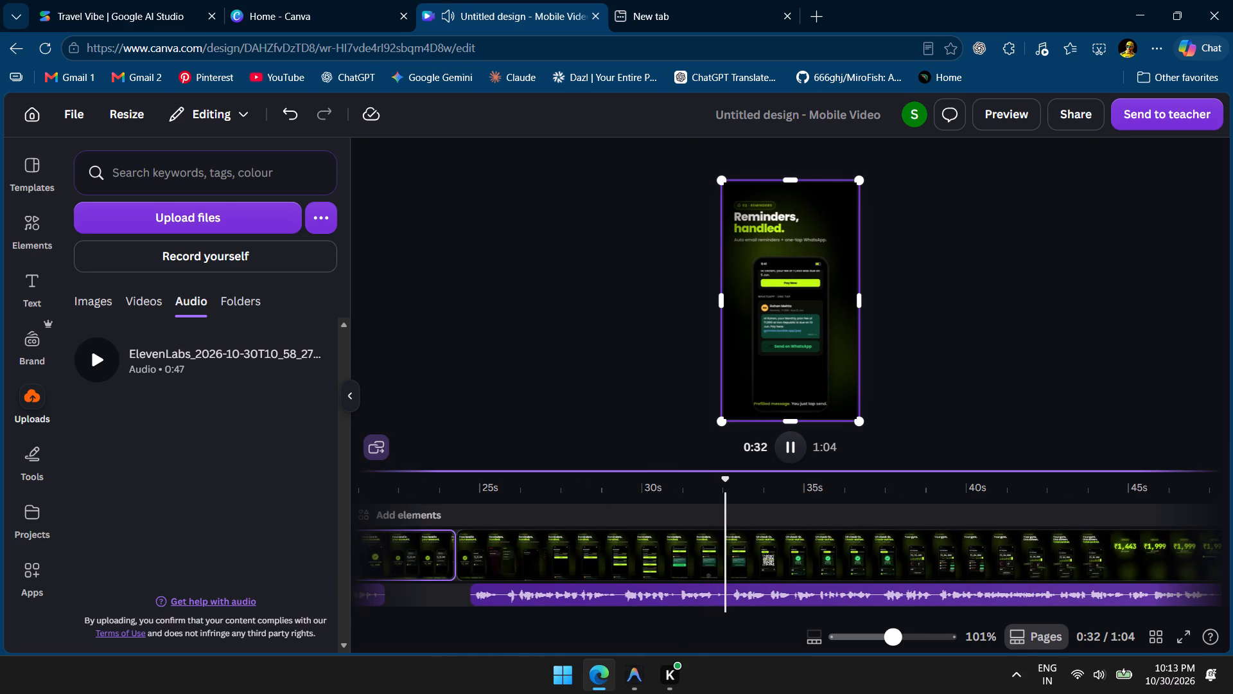
pyautogui.press('space')
pyautogui.press('space')
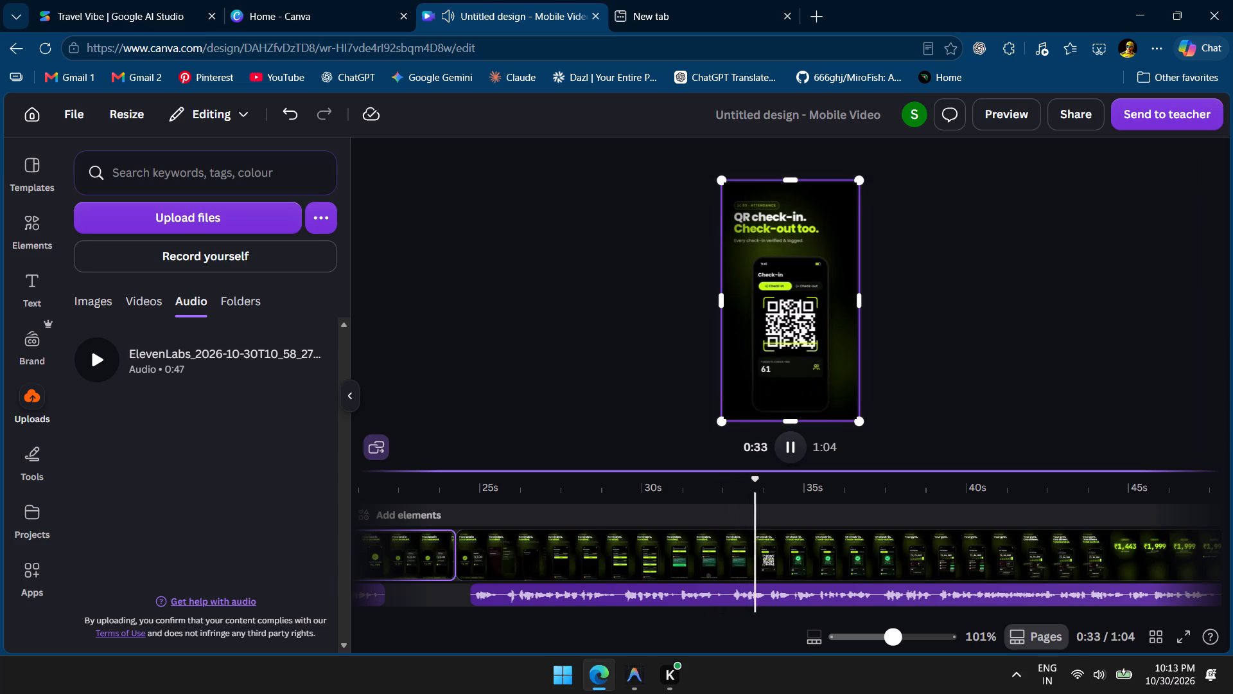
pyautogui.press('space')
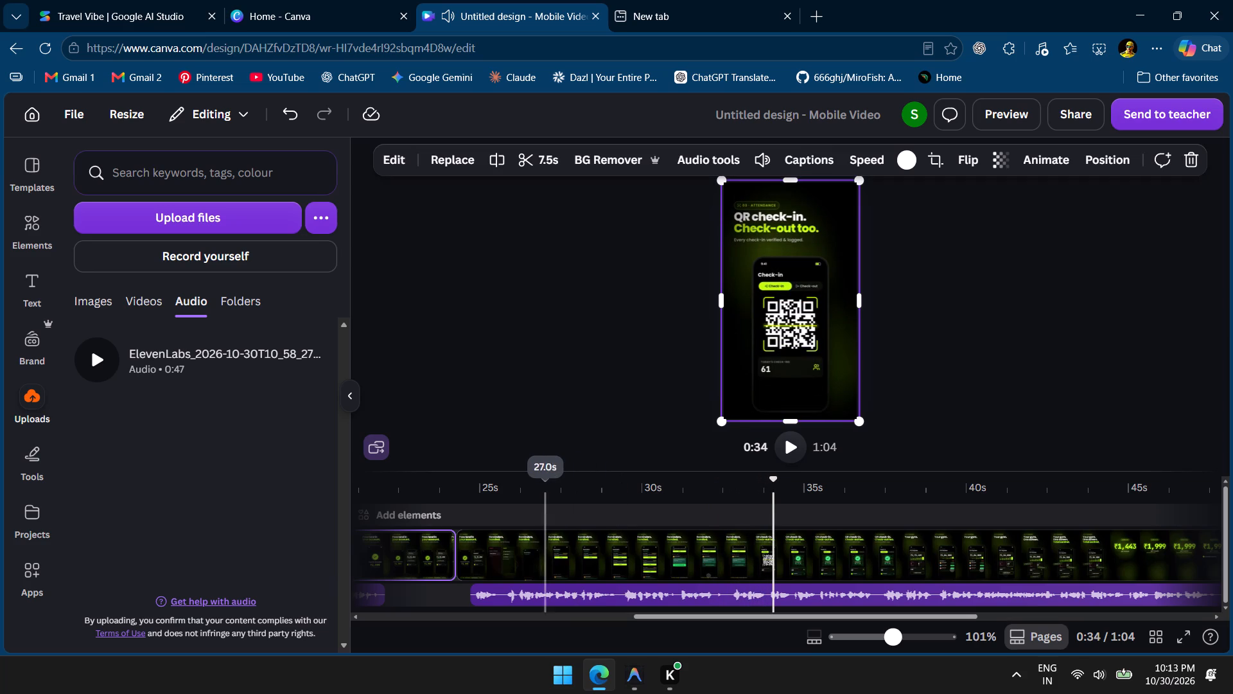
pyautogui.click(532, 488)
pyautogui.press('space')
pyautogui.press('space')
pyautogui.press('space')
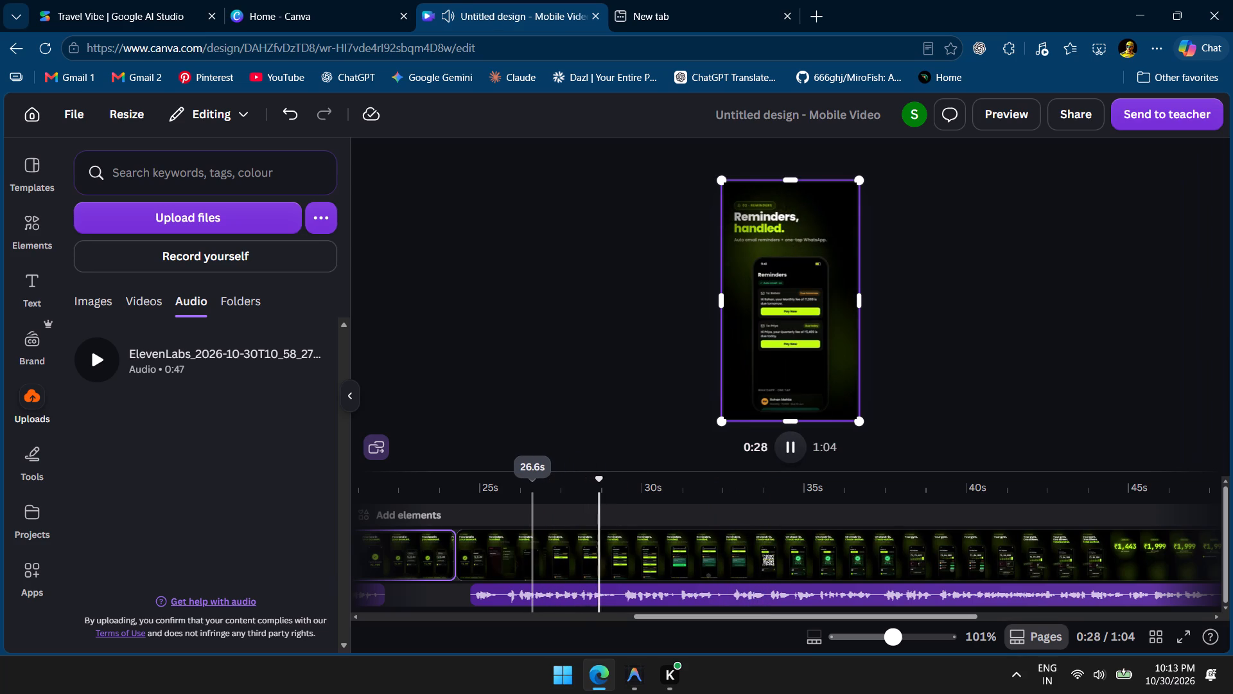
pyautogui.press('space')
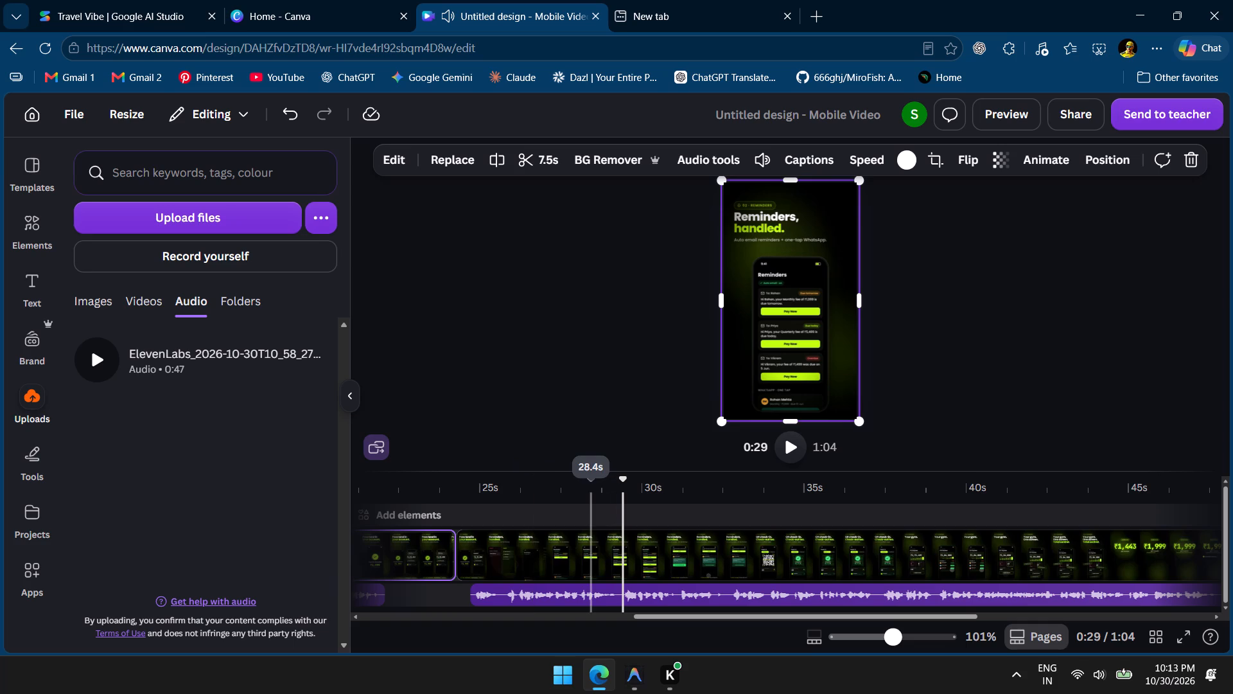
# Replay from about 23 to 24 s into the "Reminders, handled." scene to locate the voiceover's break between sentences.
pyautogui.moveTo(624, 483); pyautogui.dragTo(492, 477)
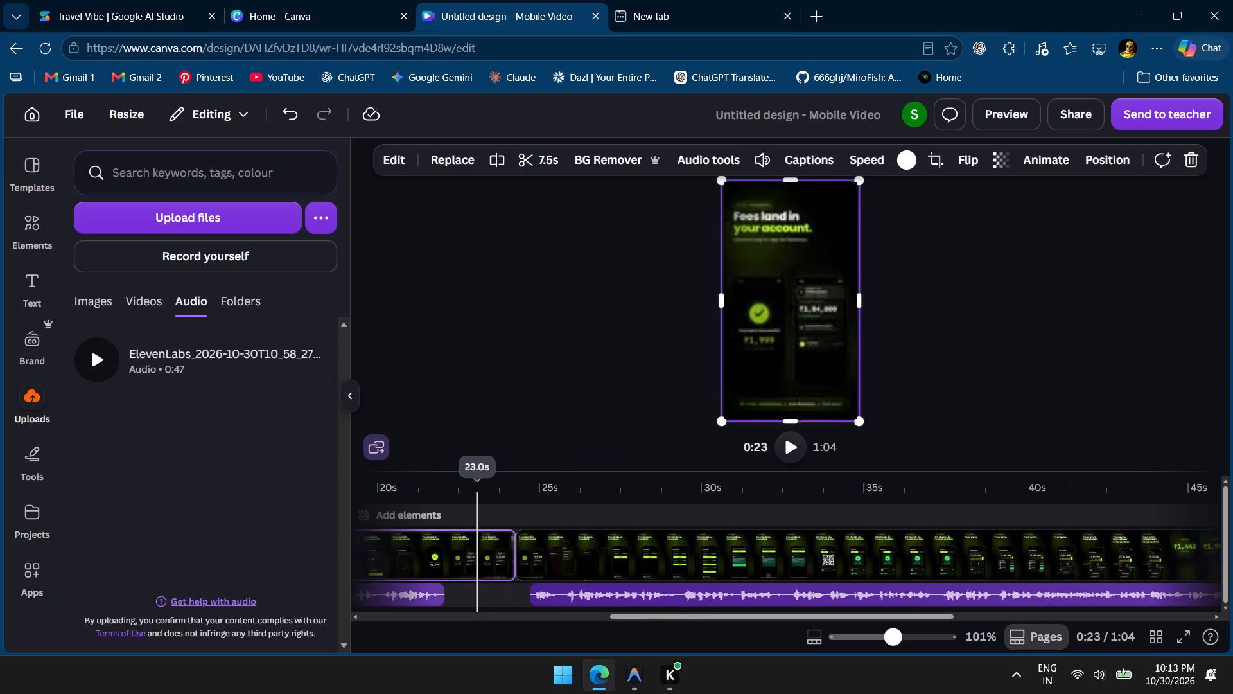
pyautogui.moveTo(492, 477); pyautogui.dragTo(523, 479)
pyautogui.press('space')
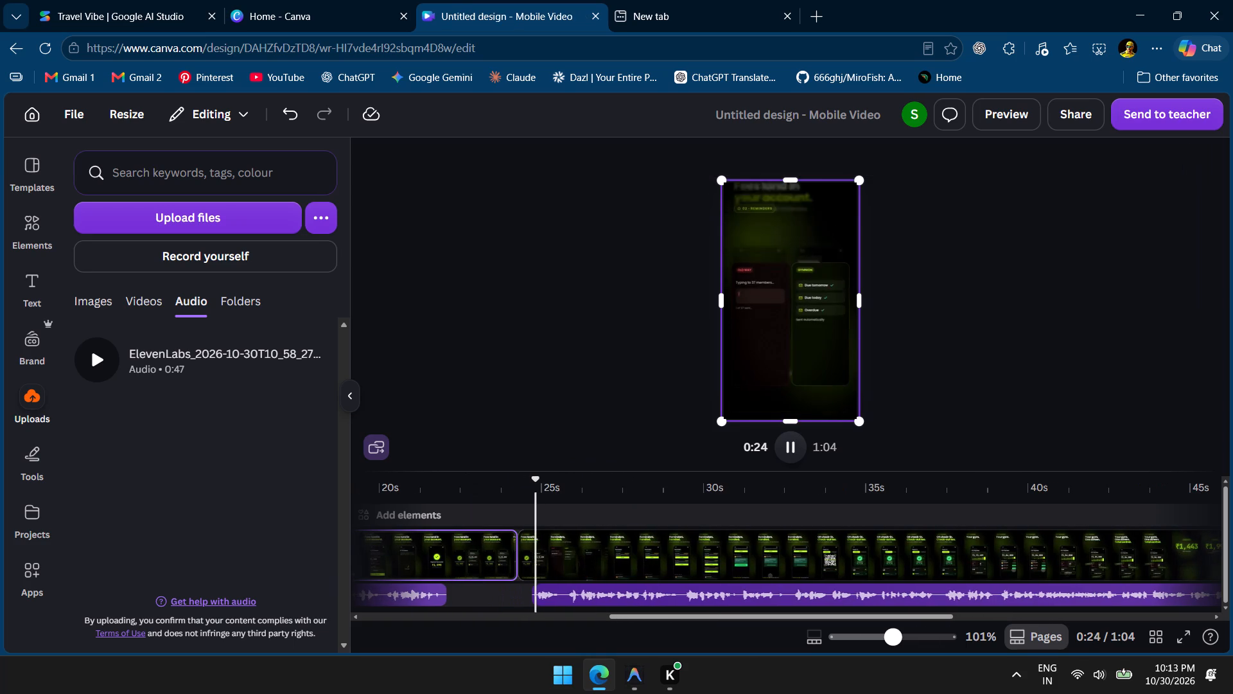
pyautogui.press('space')
pyautogui.press('space')
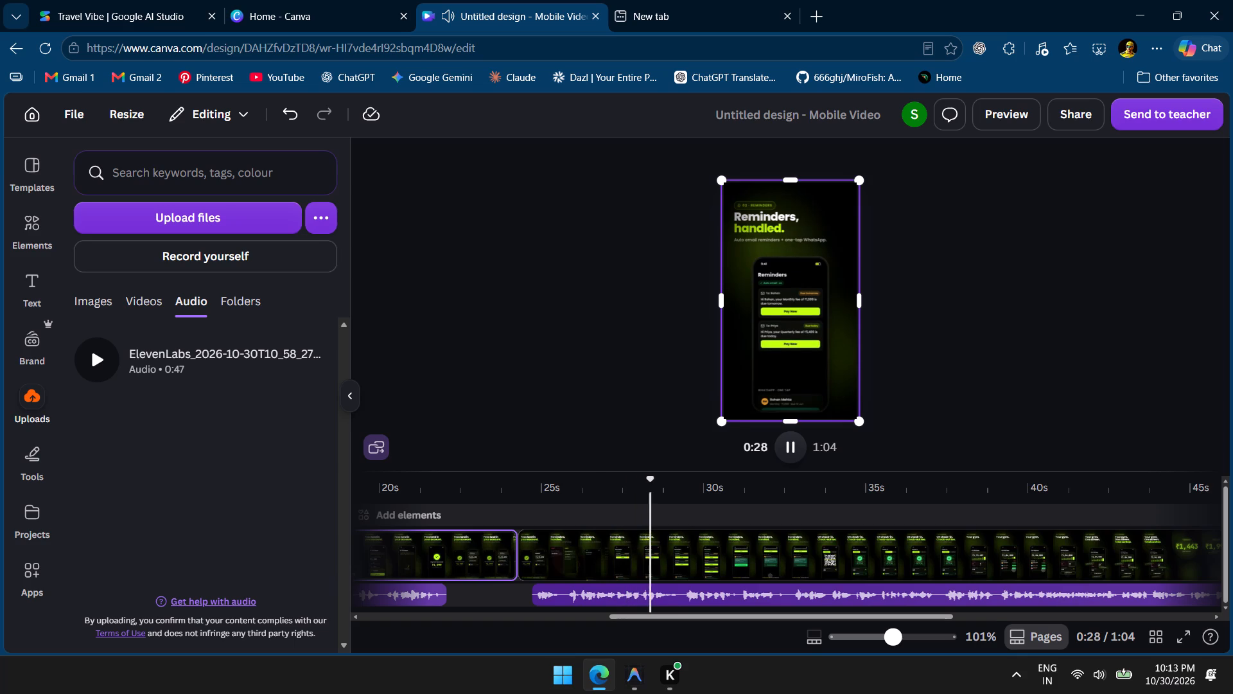
pyautogui.press('space')
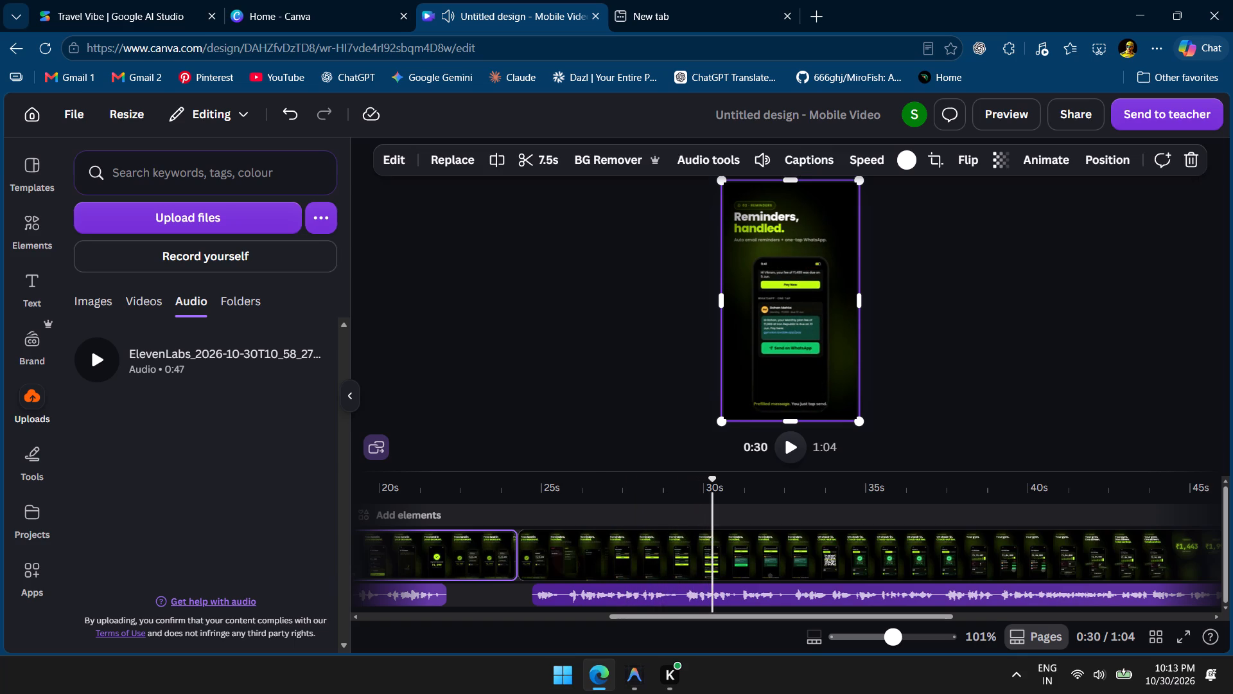
pyautogui.moveTo(709, 487); pyautogui.dragTo(665, 485)
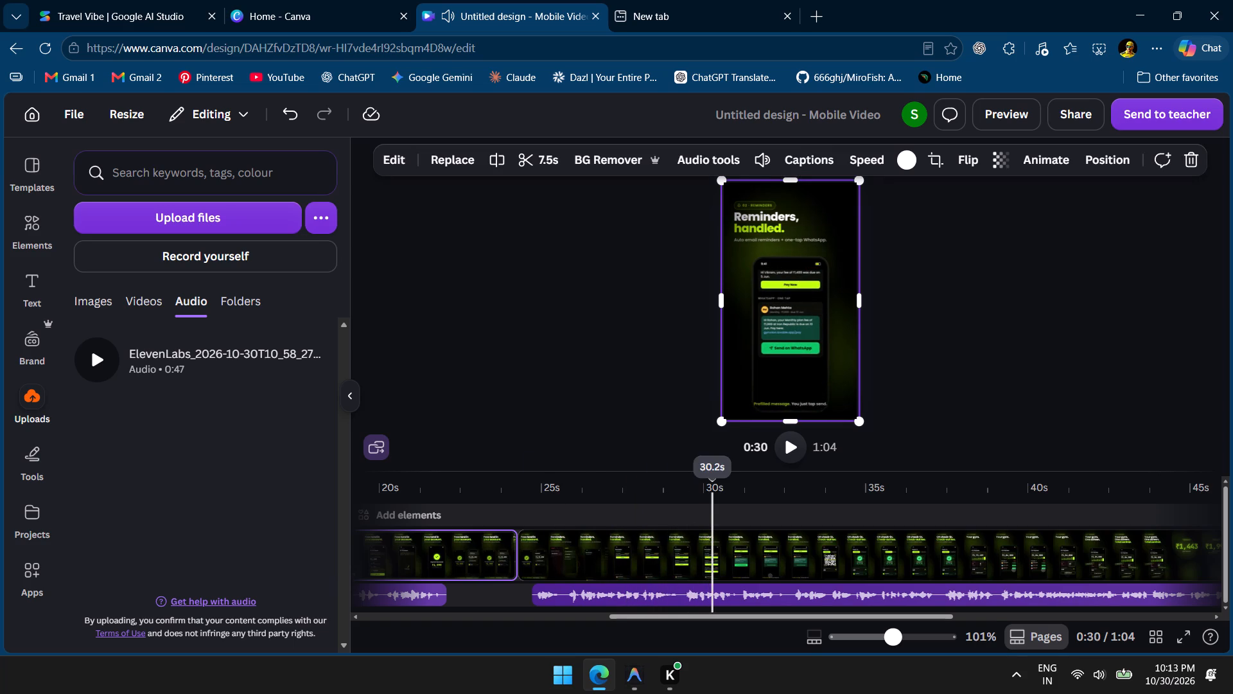
pyautogui.moveTo(665, 485); pyautogui.dragTo(487, 474)
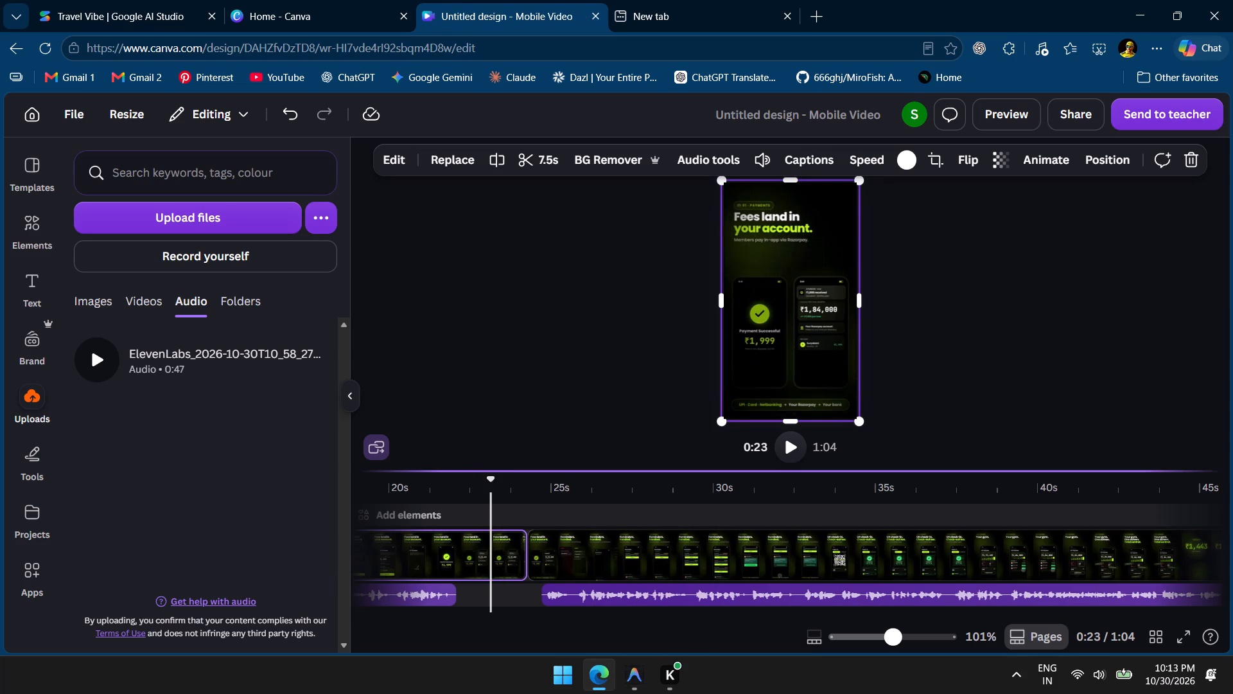
pyautogui.press('space')
pyautogui.press('space')
pyautogui.press('space')
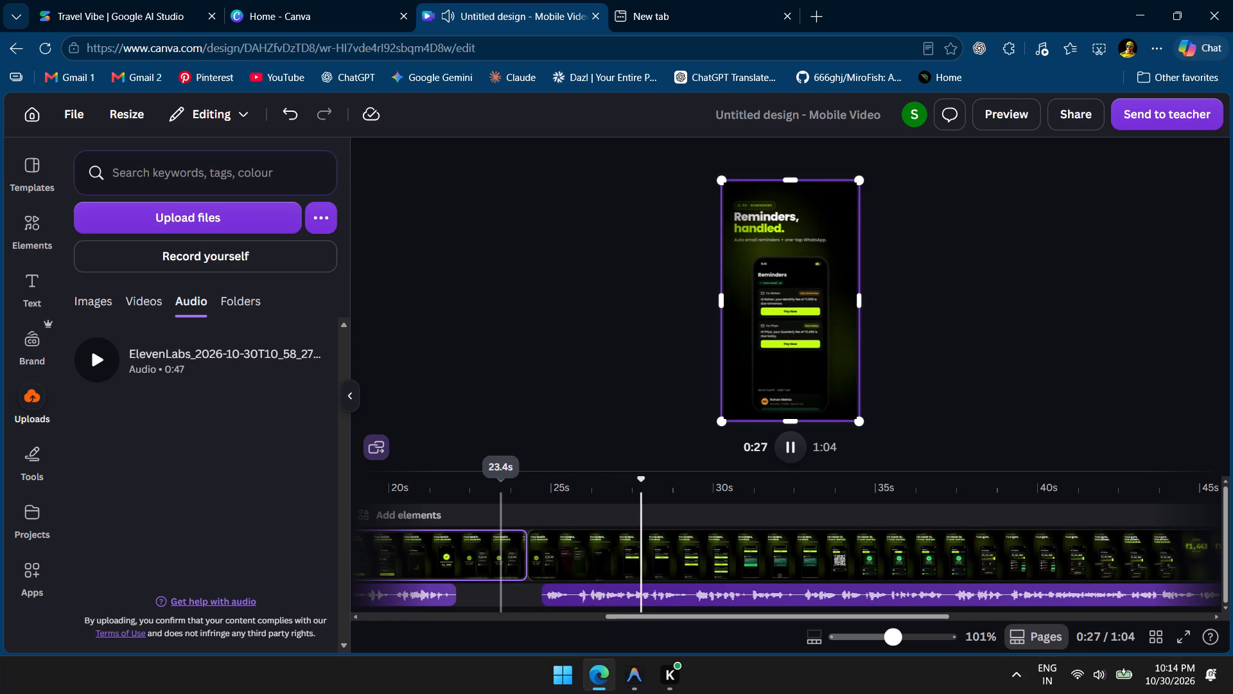
pyautogui.press('space')
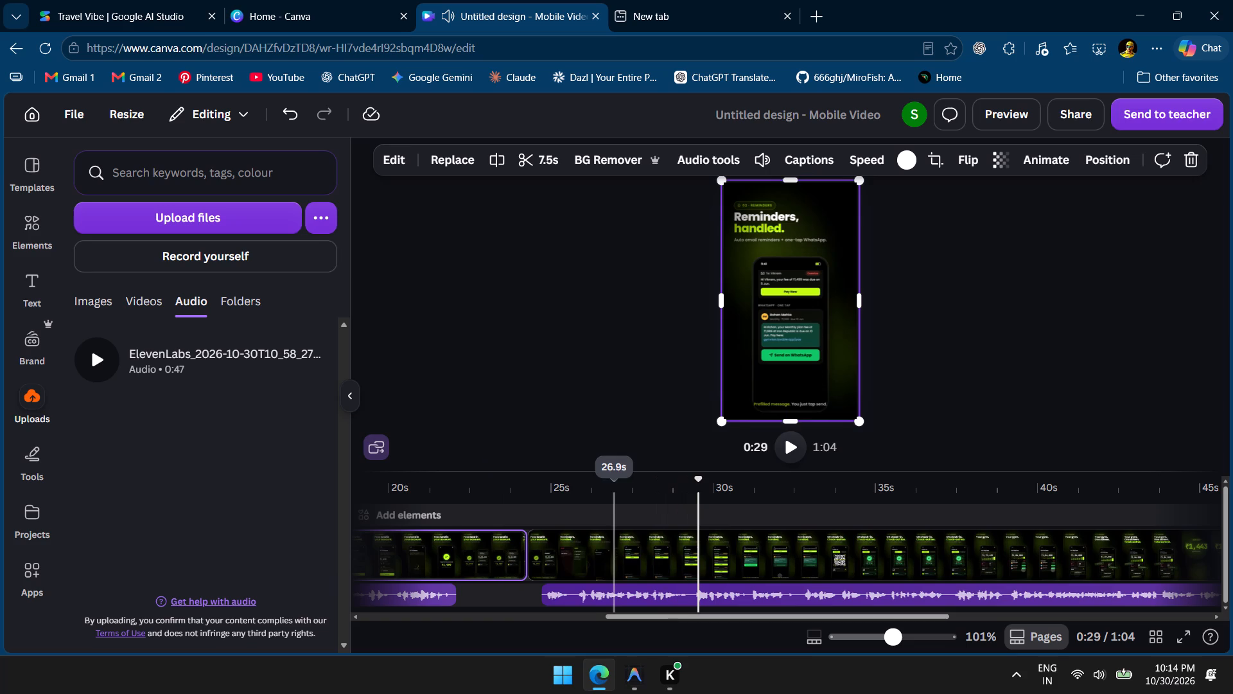
# Split the voiceover clip under the "Reminders, handled." scene at about 29.5 s.
pyautogui.moveTo(695, 483); pyautogui.dragTo(691, 483)
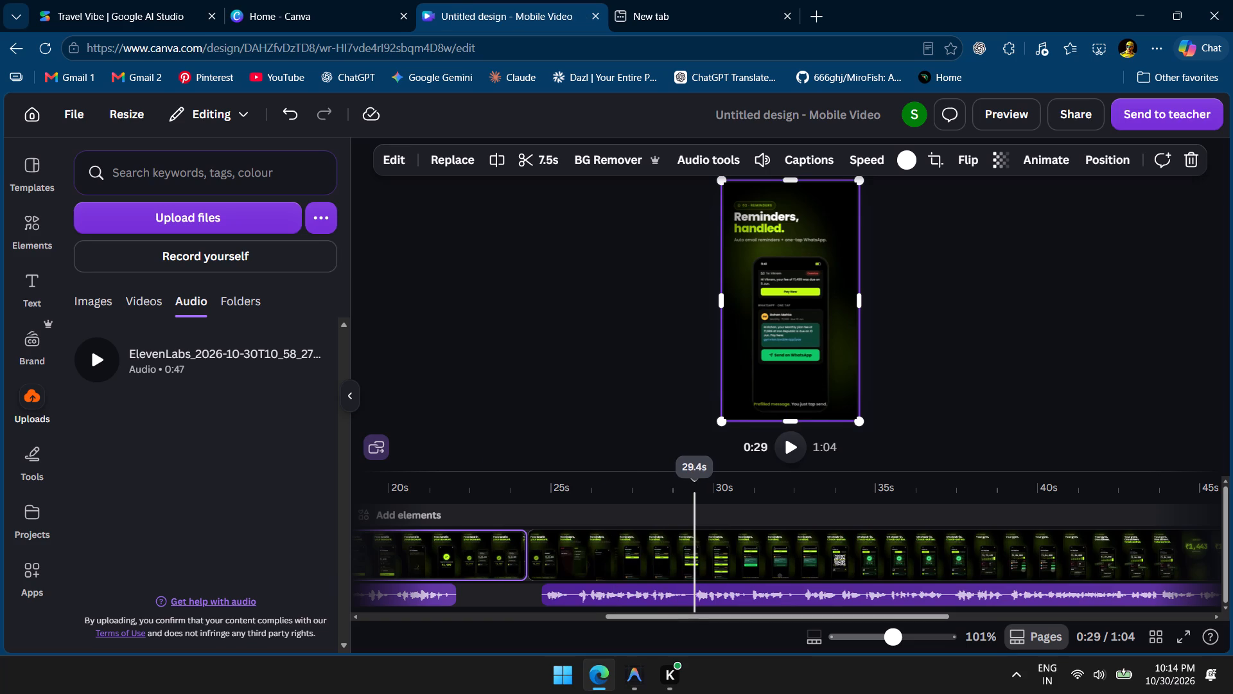
pyautogui.moveTo(691, 483); pyautogui.dragTo(678, 482)
pyautogui.press('space')
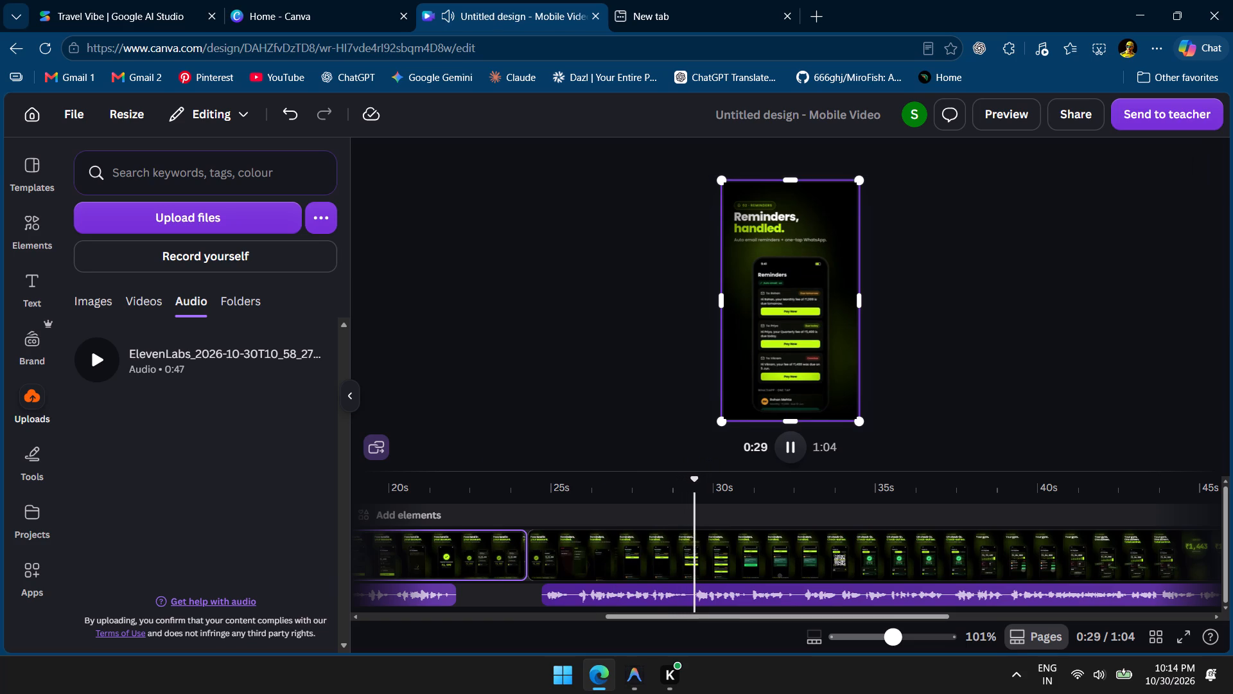
pyautogui.press('space')
pyautogui.press('space')
pyautogui.press('space')
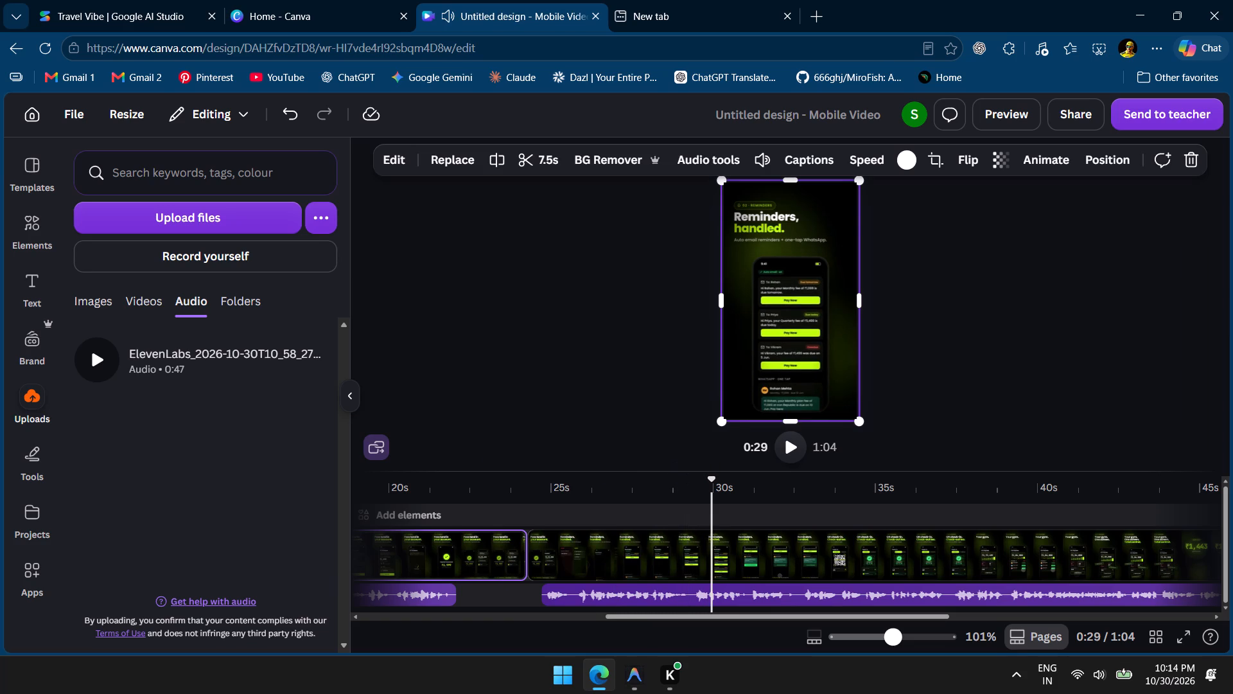
pyautogui.moveTo(712, 477); pyautogui.dragTo(699, 477)
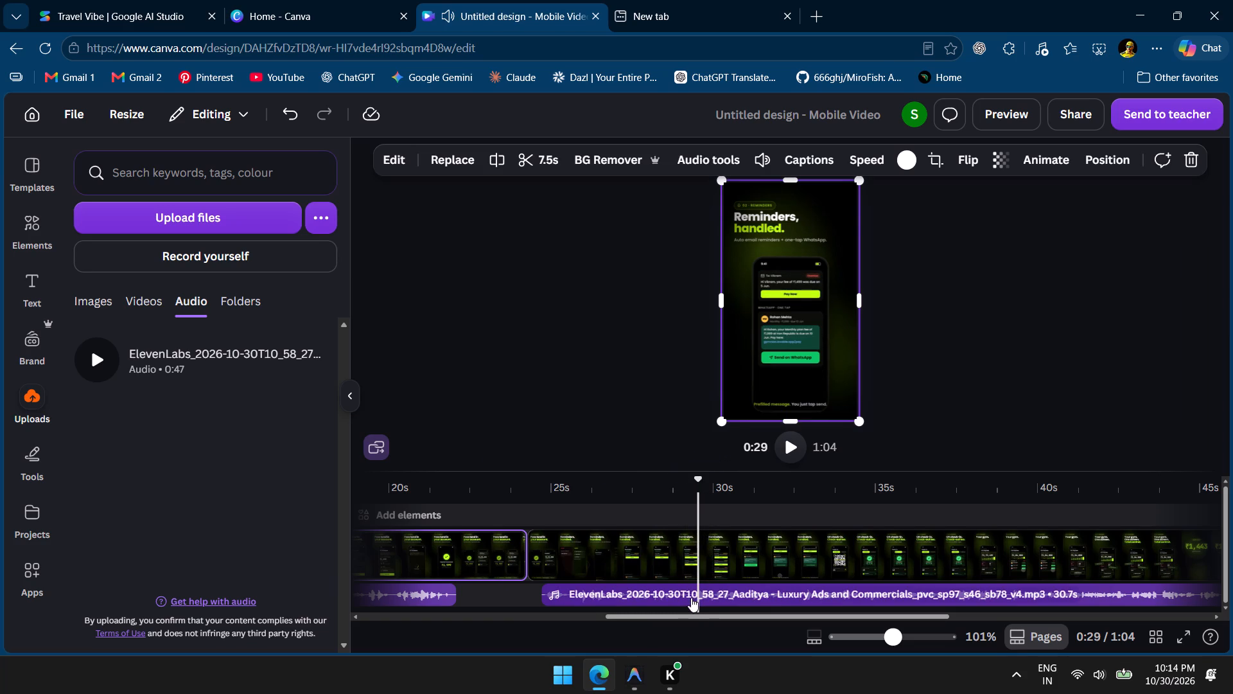
pyautogui.click(697, 601)
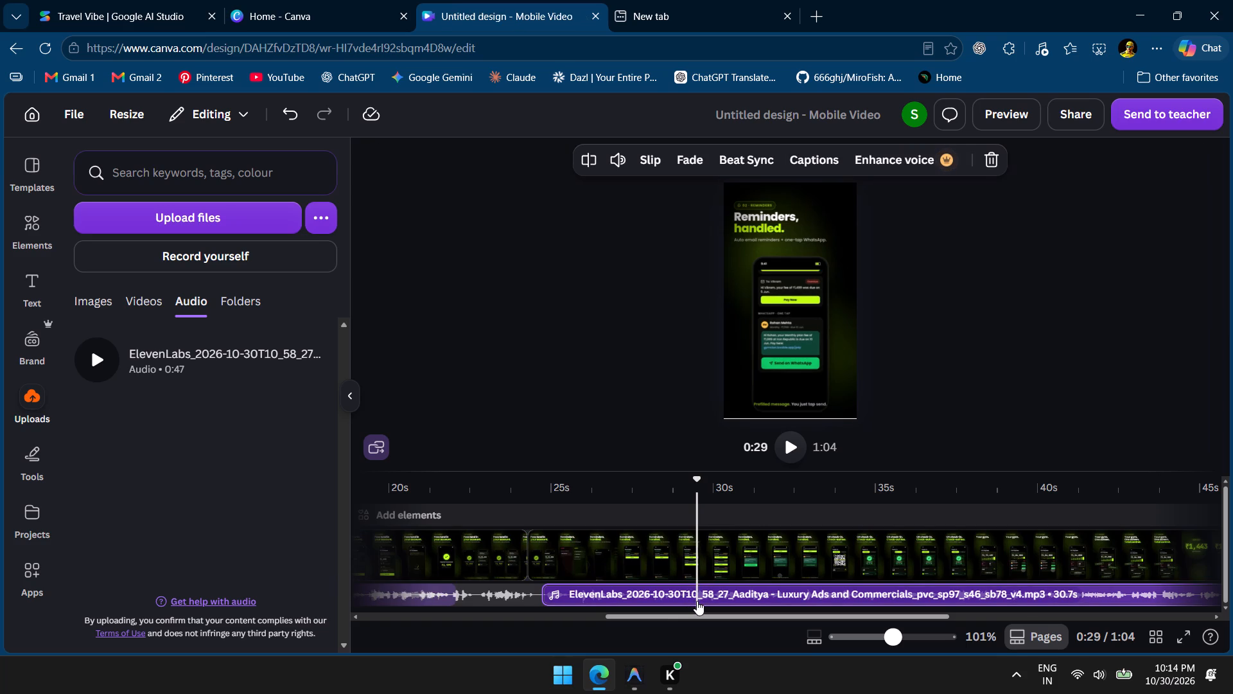
pyautogui.click(584, 147)
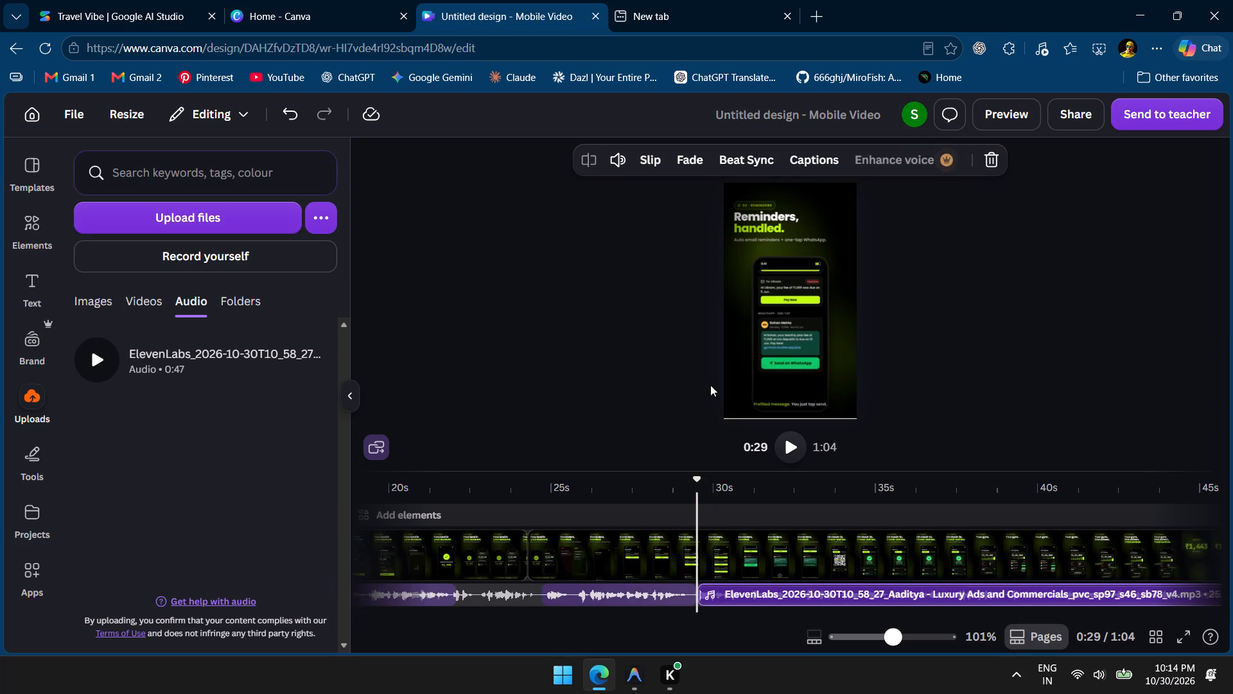
# Move the voiceover part after the split to start at about 32.4 s, near the start of the "QR check-in." scene.
pyautogui.moveTo(755, 588); pyautogui.dragTo(878, 592)
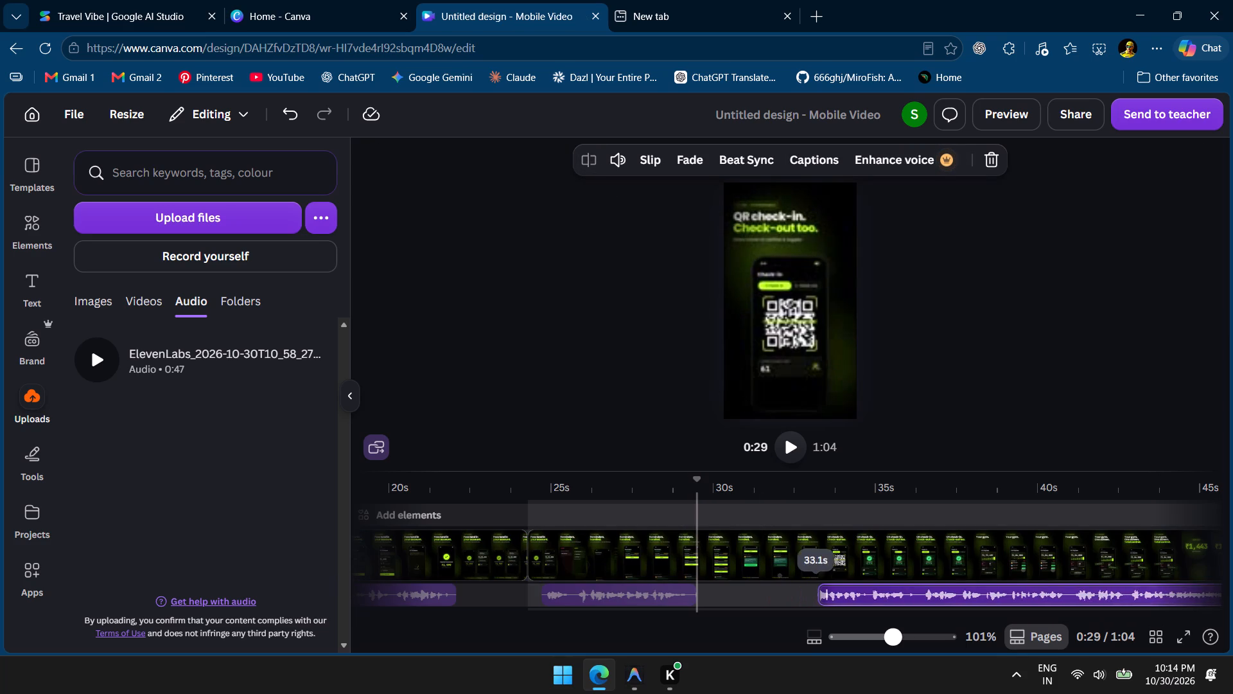
pyautogui.moveTo(878, 592); pyautogui.dragTo(860, 598)
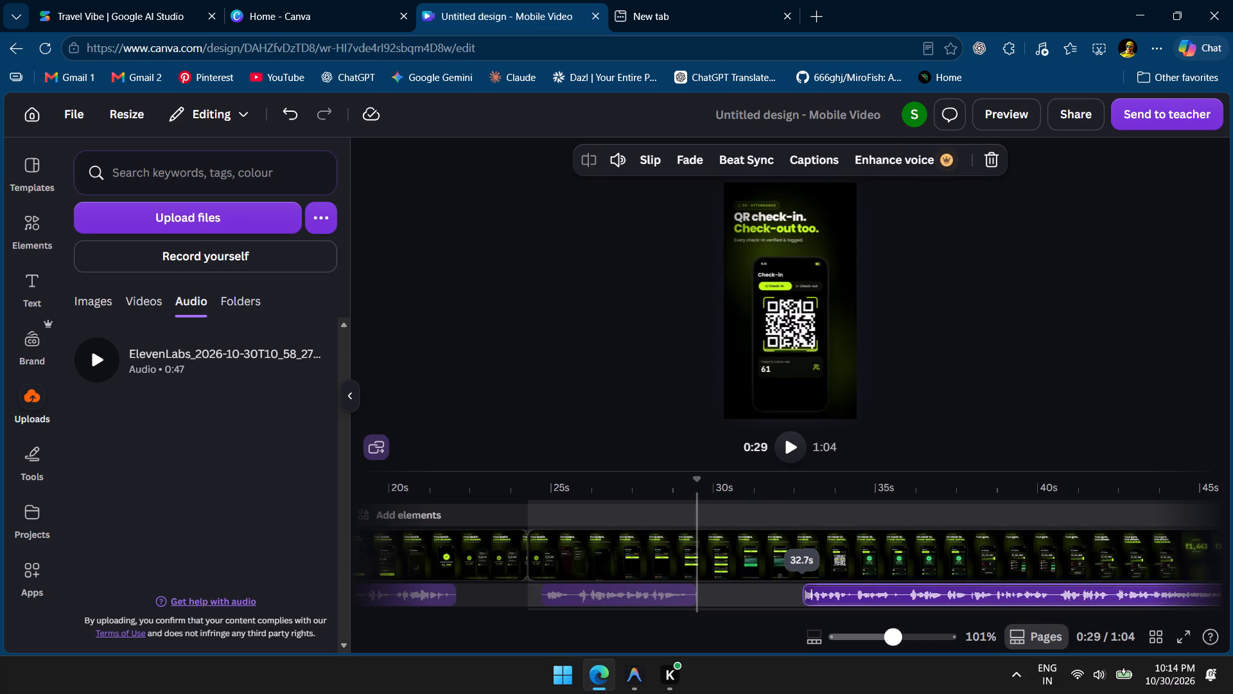
pyautogui.moveTo(860, 598); pyautogui.dragTo(838, 603)
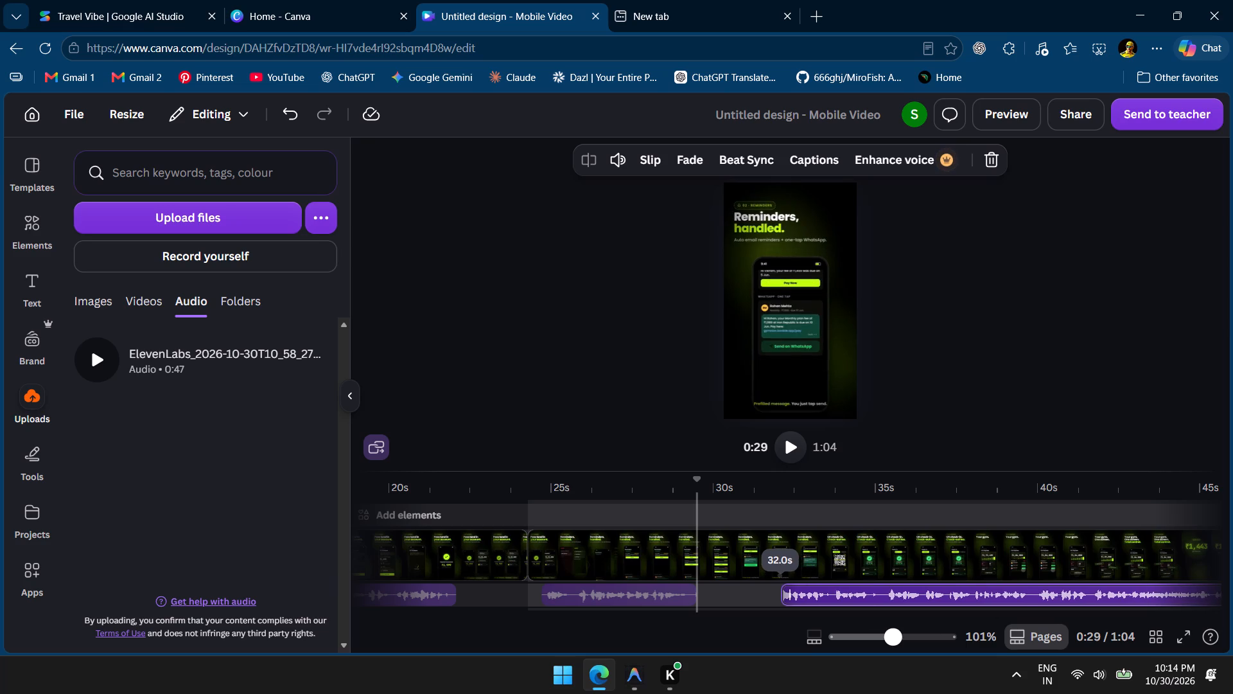
pyautogui.moveTo(838, 603); pyautogui.dragTo(850, 601)
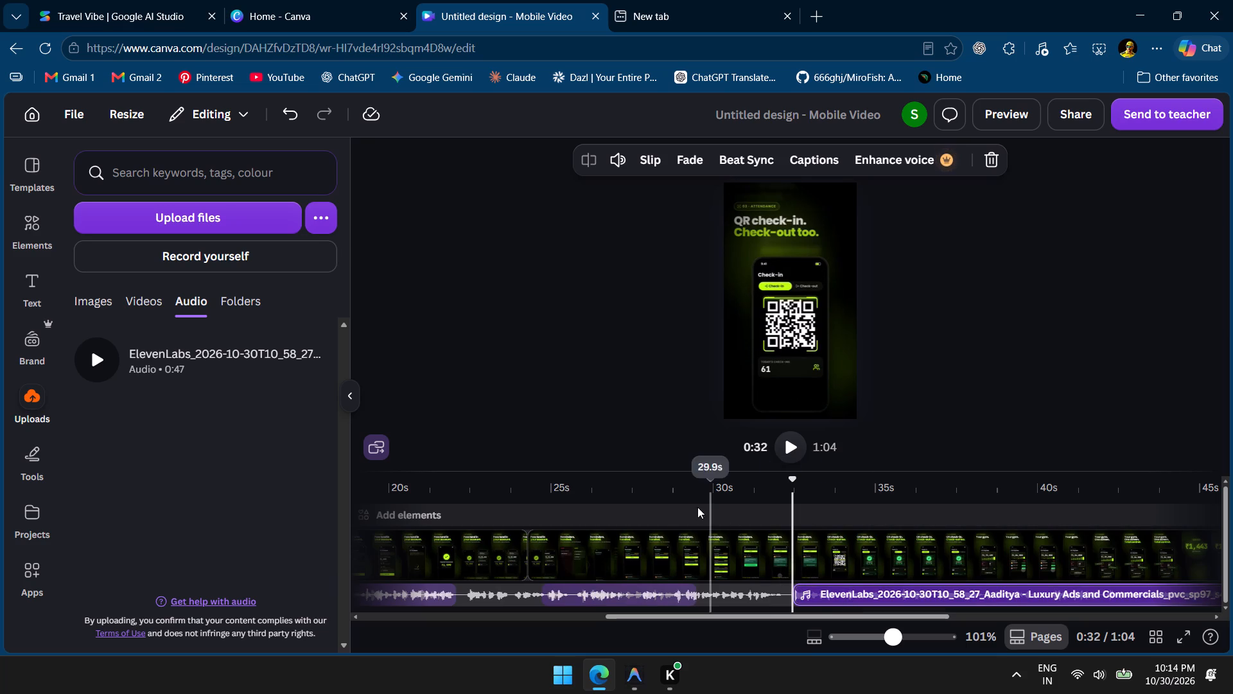
# Replay from about 27.0 s, 23.2 s and 24.3 s through "QR check-in." into "Your gym." to check the shifted voiceover's timing.
pyautogui.click(618, 486)
pyautogui.press('space')
pyautogui.press('space')
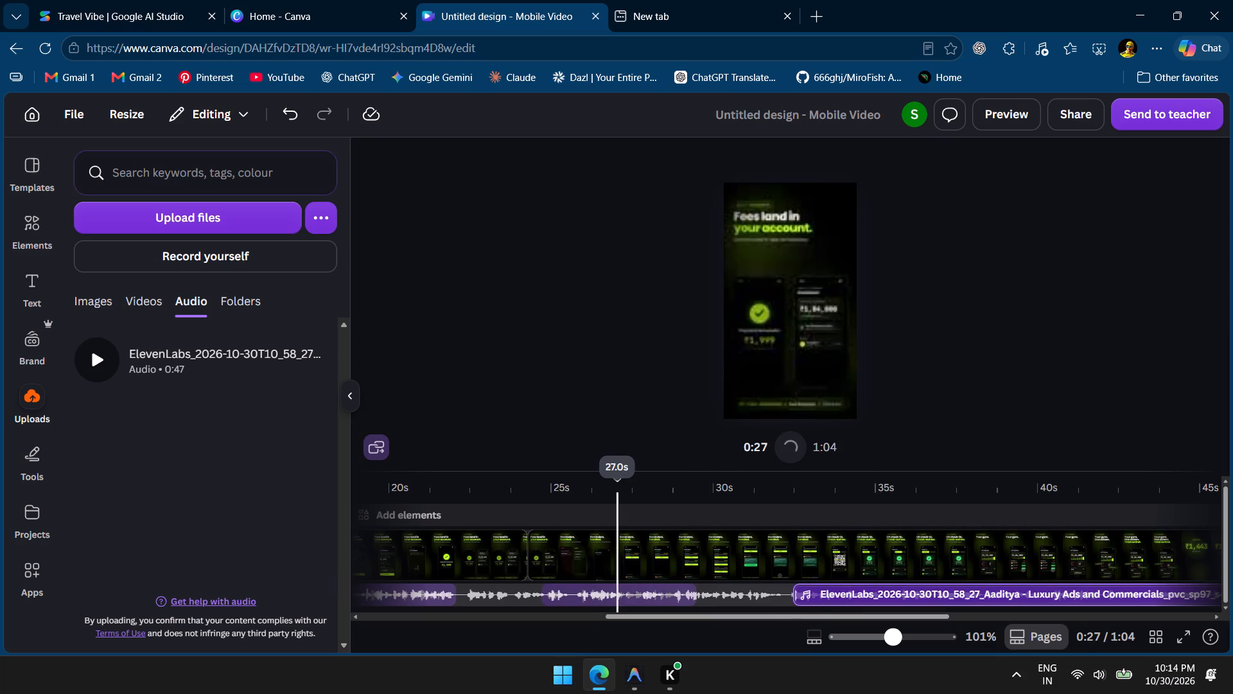
pyautogui.press('space')
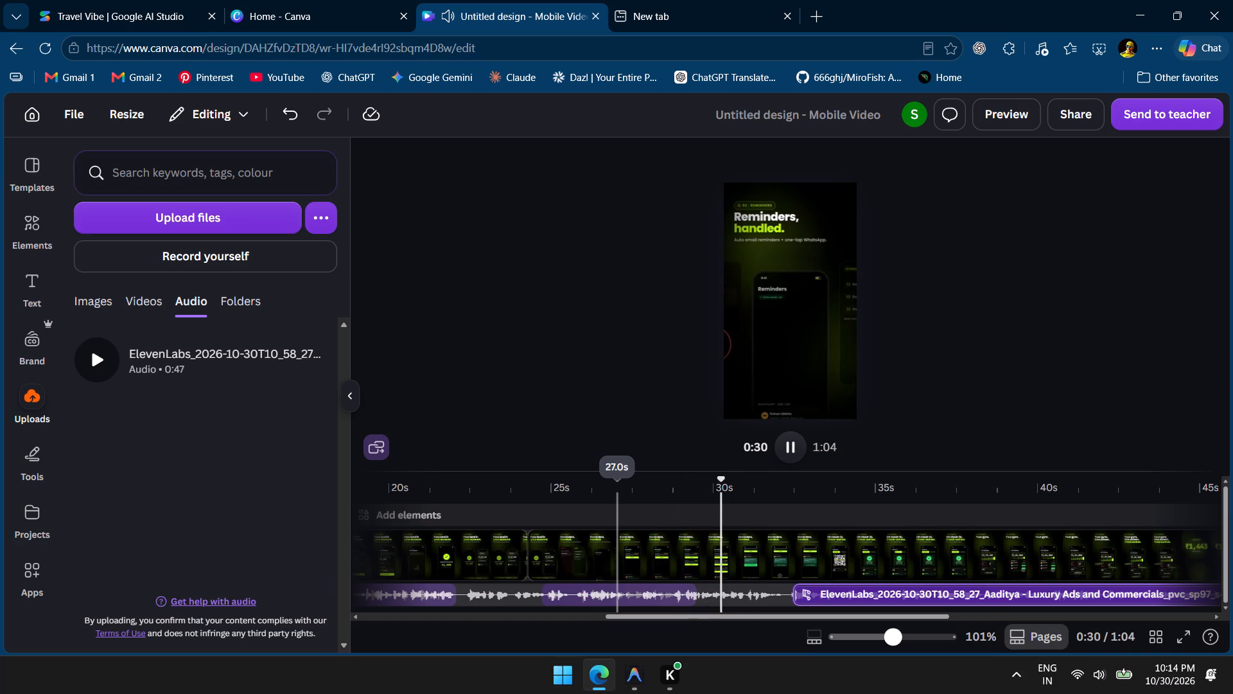
pyautogui.click(495, 485)
pyautogui.press('space')
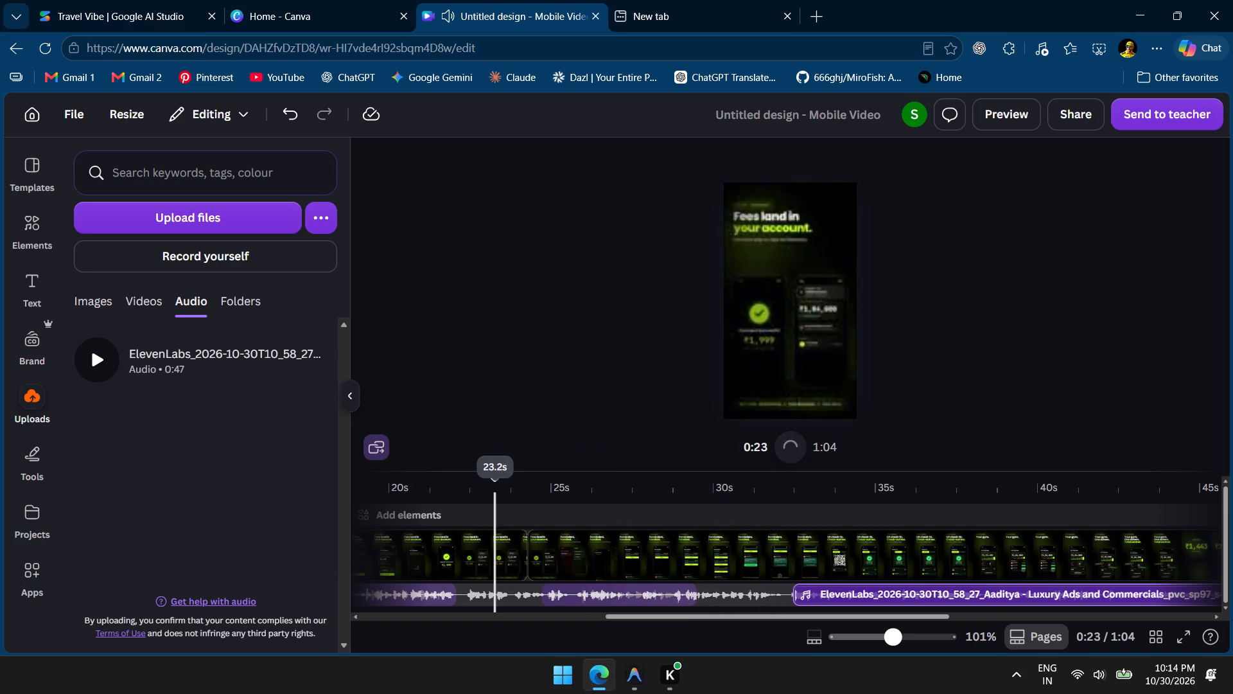
pyautogui.press('space')
pyautogui.press('space')
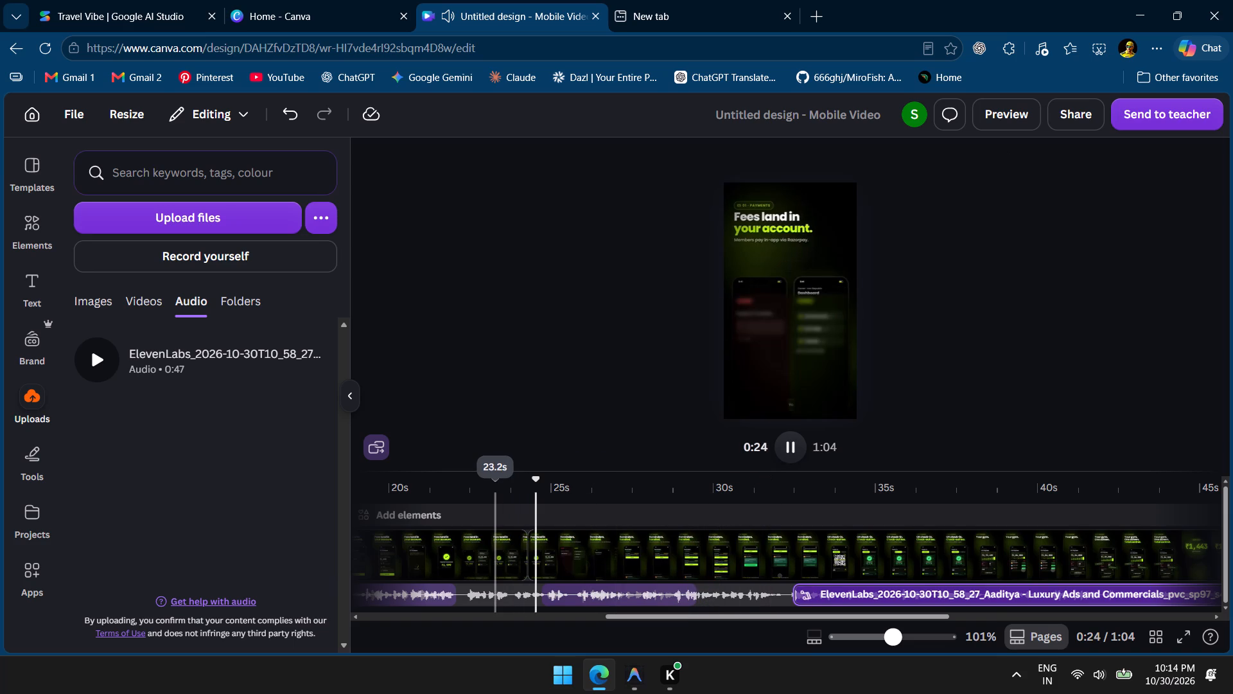
pyautogui.click(532, 492)
pyautogui.press('space')
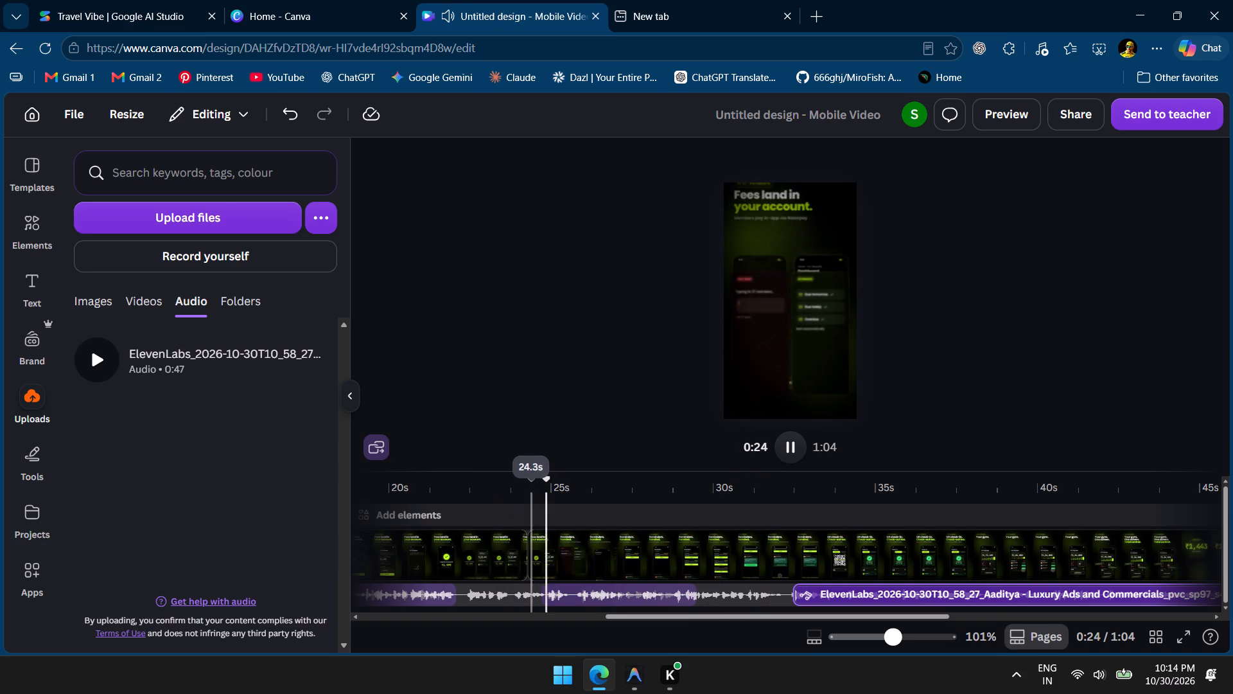
pyautogui.press('space')
pyautogui.press('space')
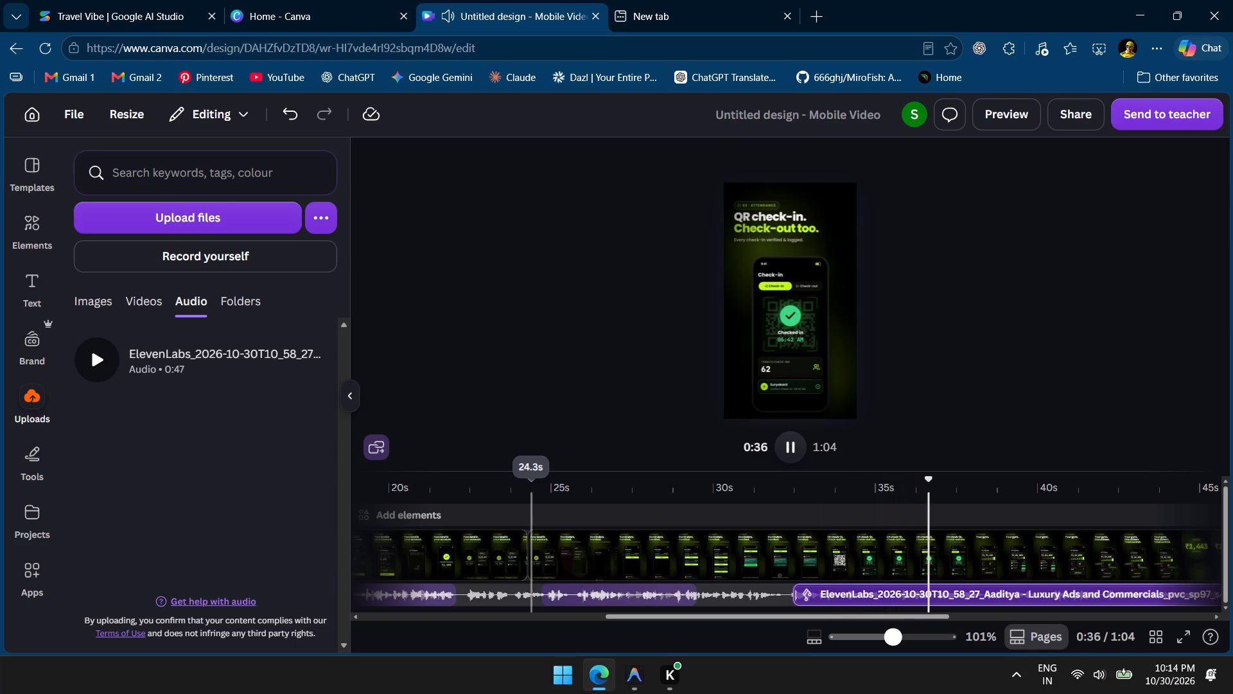
pyautogui.press('space')
pyautogui.press('space')
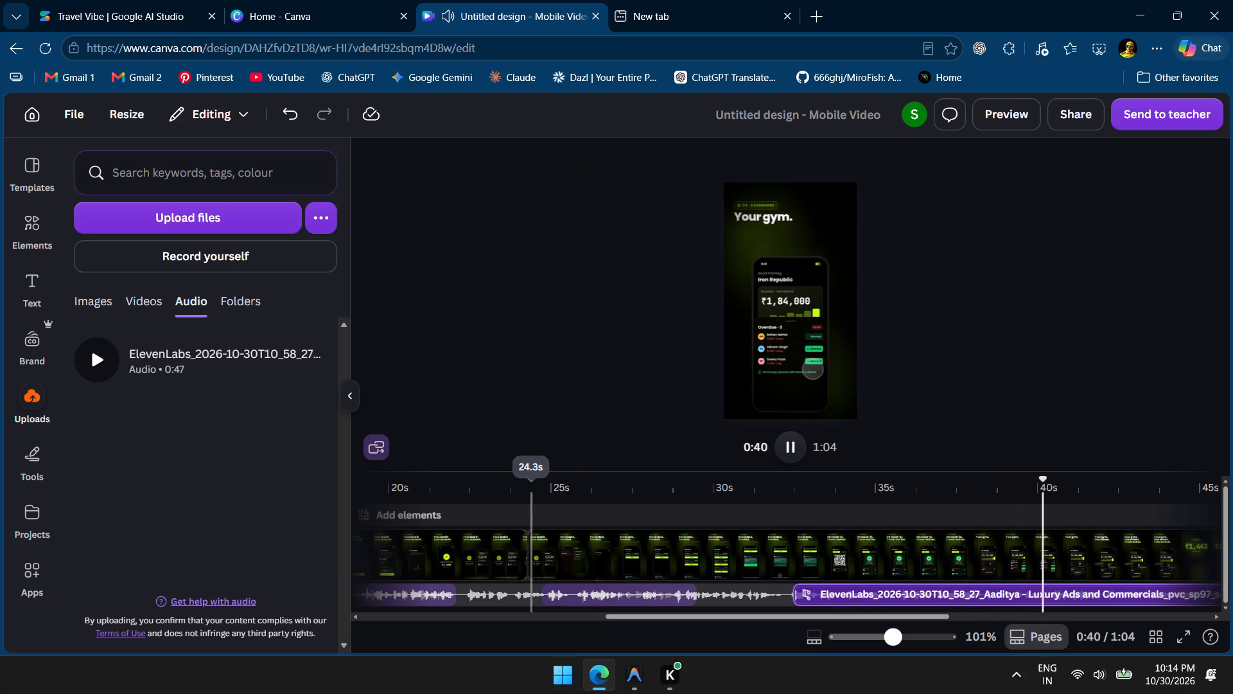
pyautogui.press('space')
# Replay from about 31.7 s and 31.1 s to check the voiceover at the change from "Reminders, handled." to "QR check-in.".
pyautogui.hscroll(-2, 827, 570)
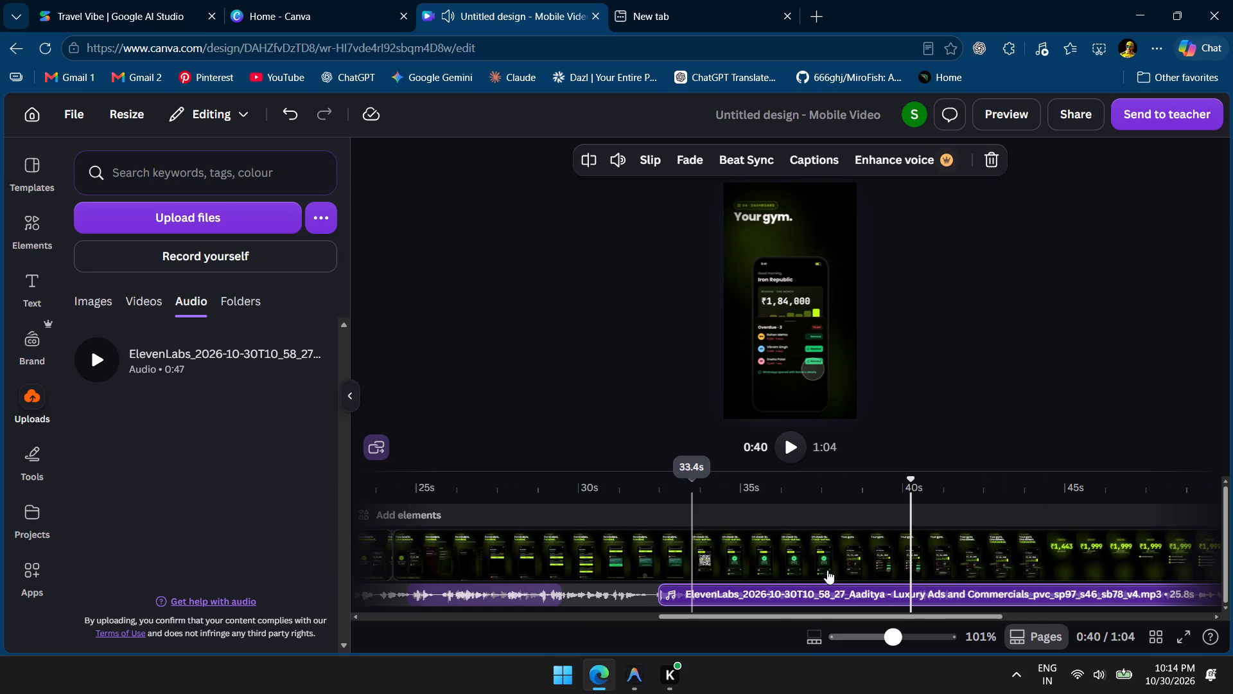
pyautogui.moveTo(909, 482); pyautogui.dragTo(807, 482)
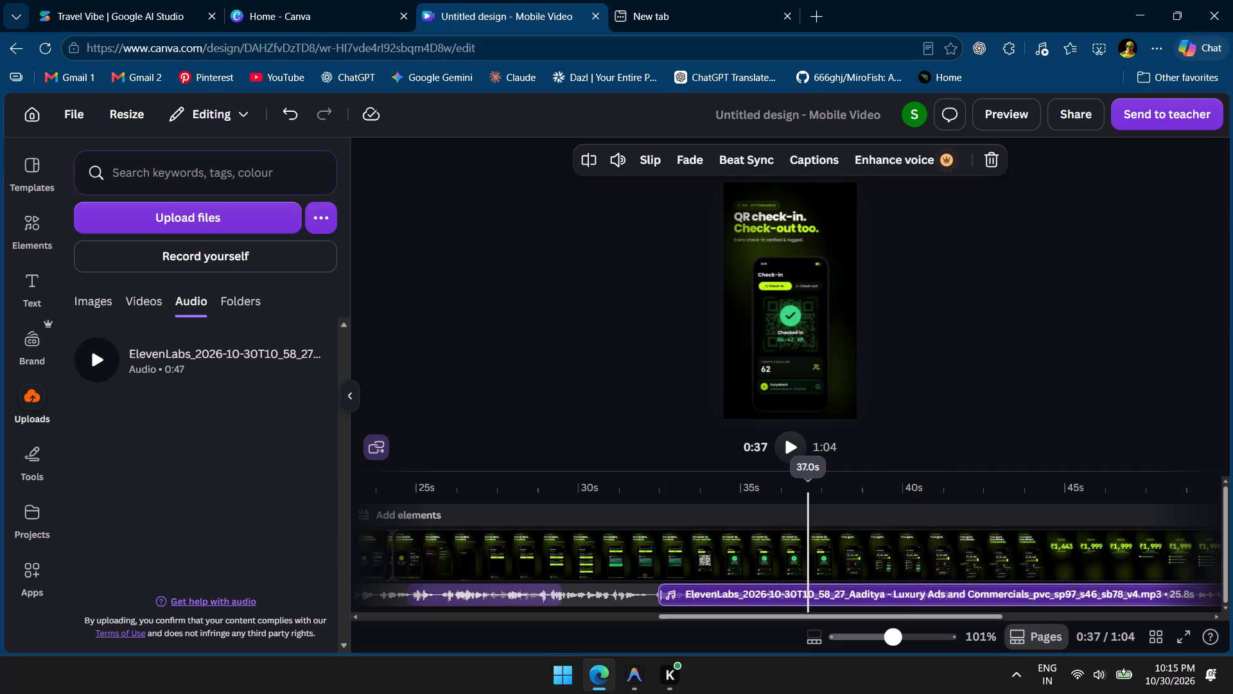
pyautogui.moveTo(807, 482); pyautogui.dragTo(757, 478)
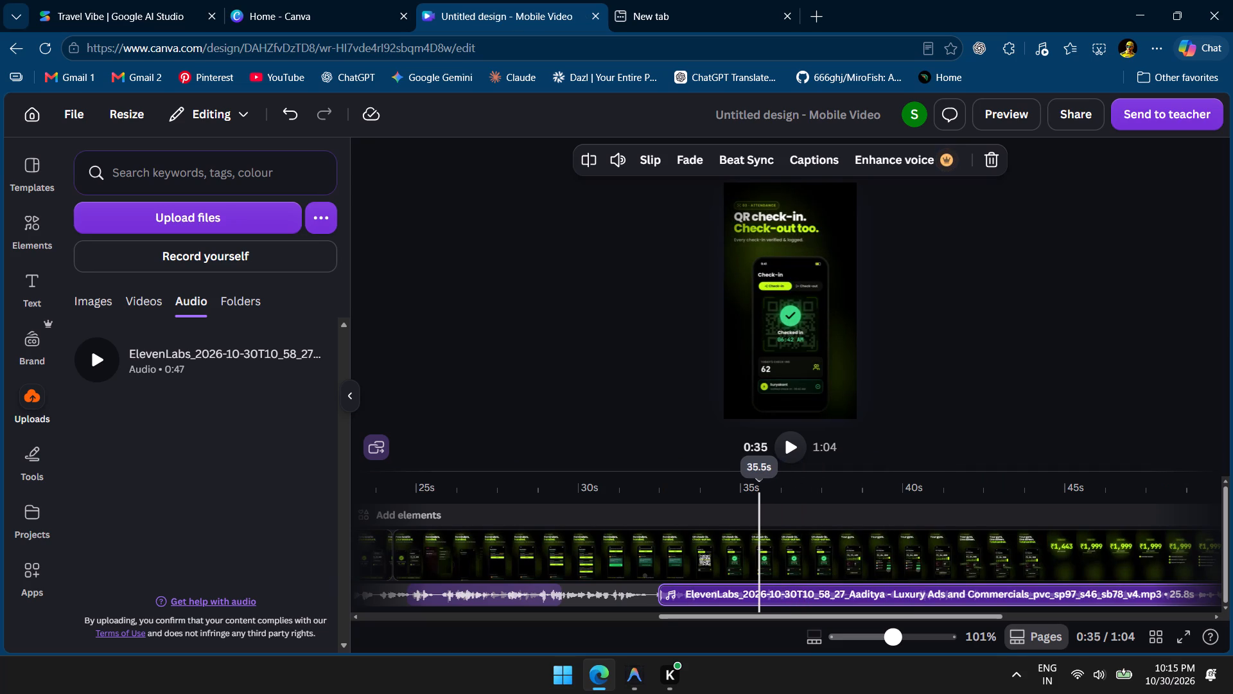
pyautogui.moveTo(757, 478); pyautogui.dragTo(624, 486)
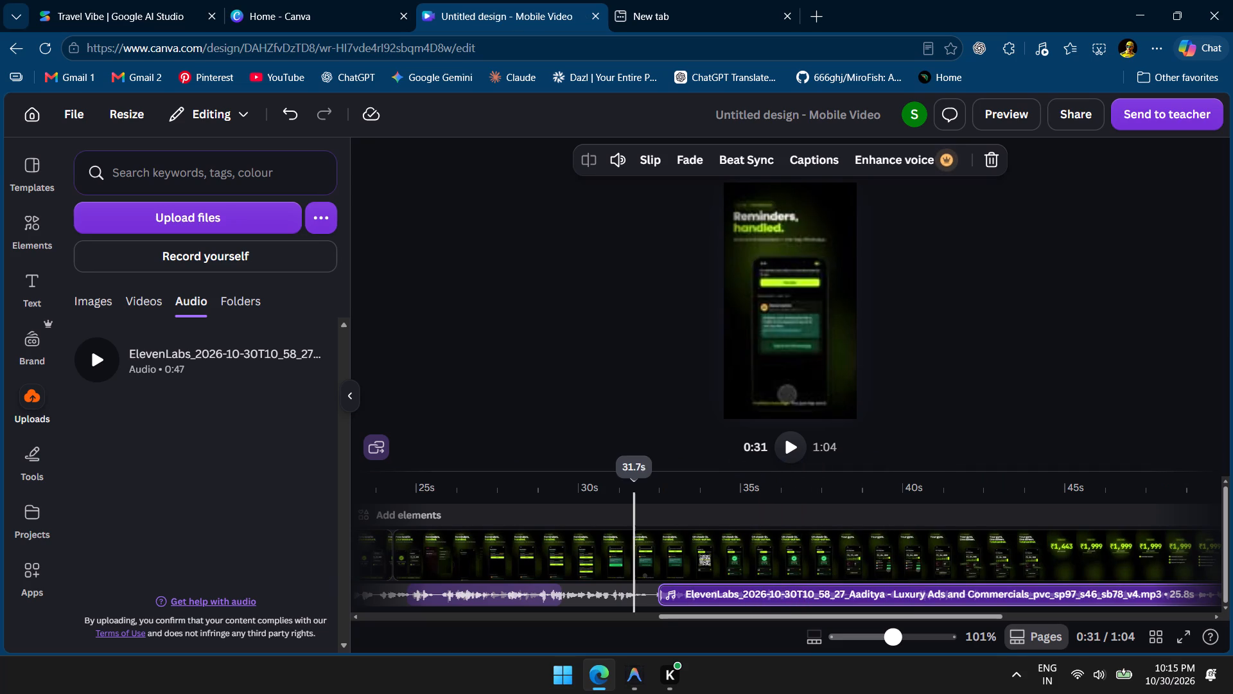
pyautogui.press('space')
pyautogui.press('space')
pyautogui.press('space')
pyautogui.press('space')
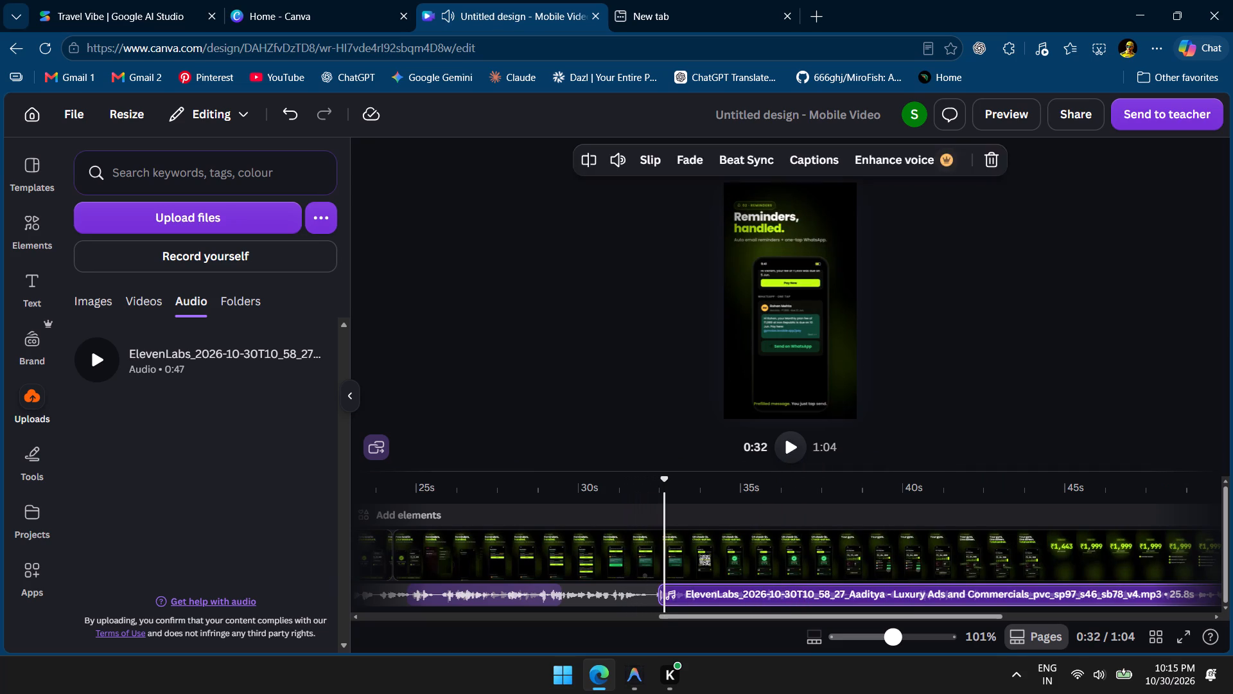
pyautogui.press('space')
pyautogui.press('space')
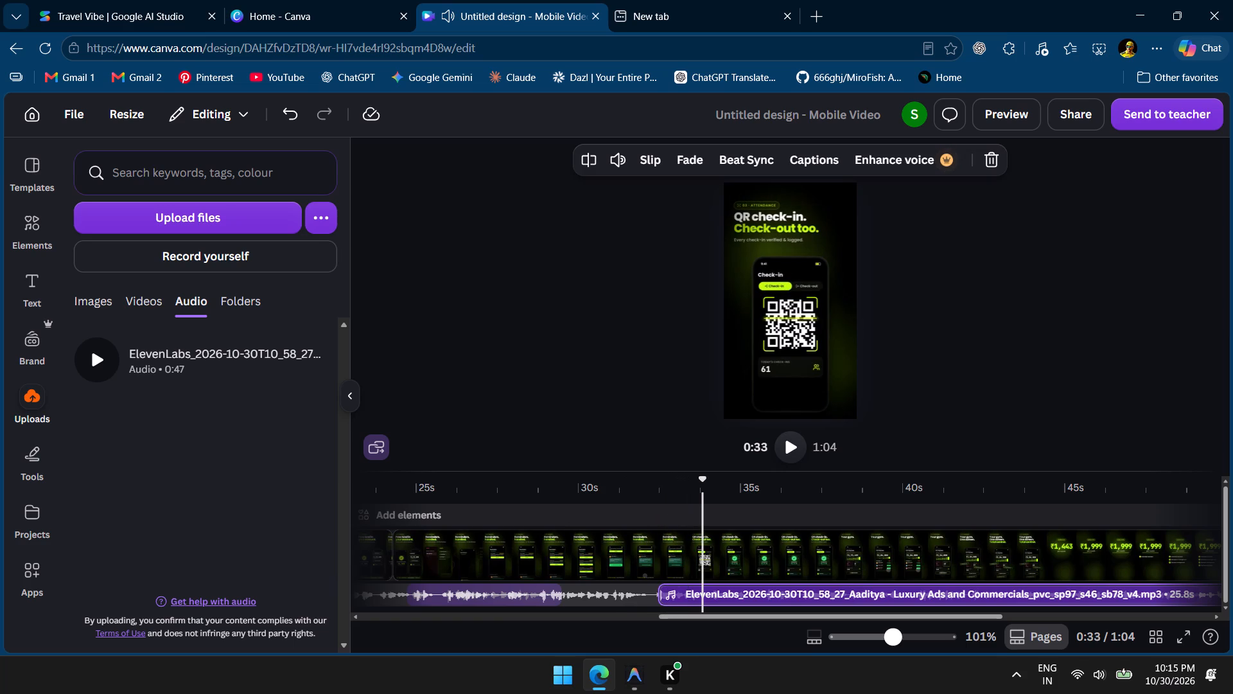
pyautogui.click(615, 490)
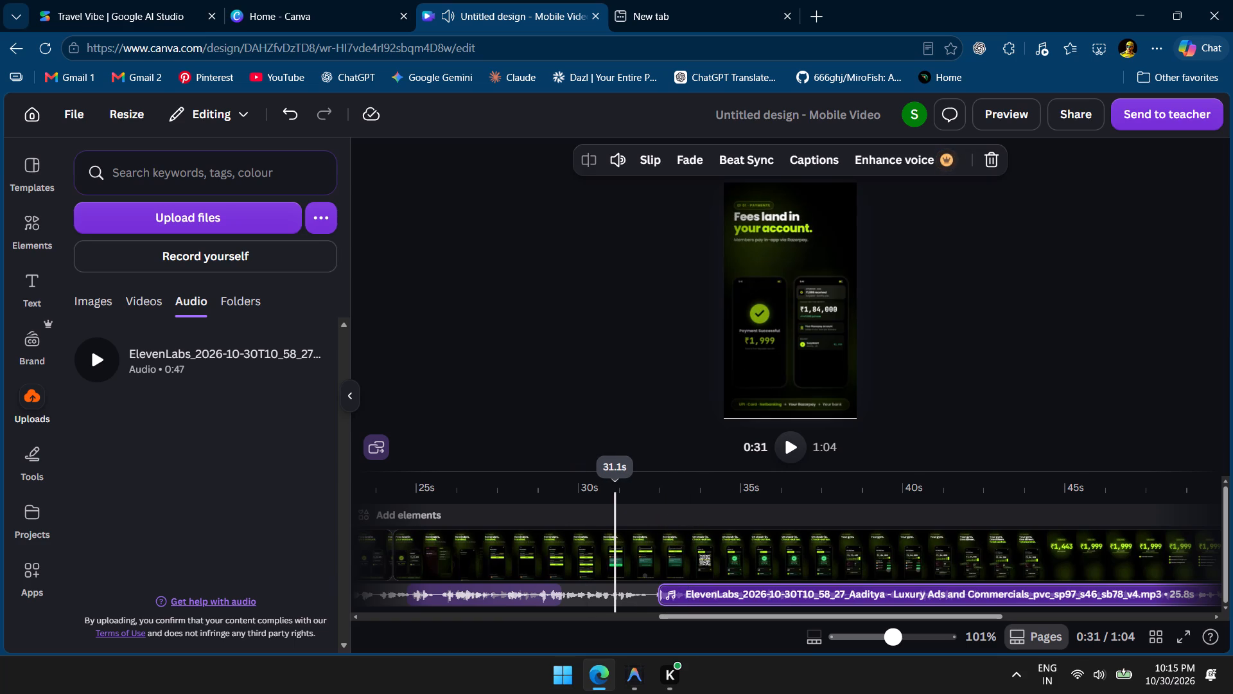
pyautogui.press('space')
pyautogui.press('space')
pyautogui.press('space')
pyautogui.press('space')
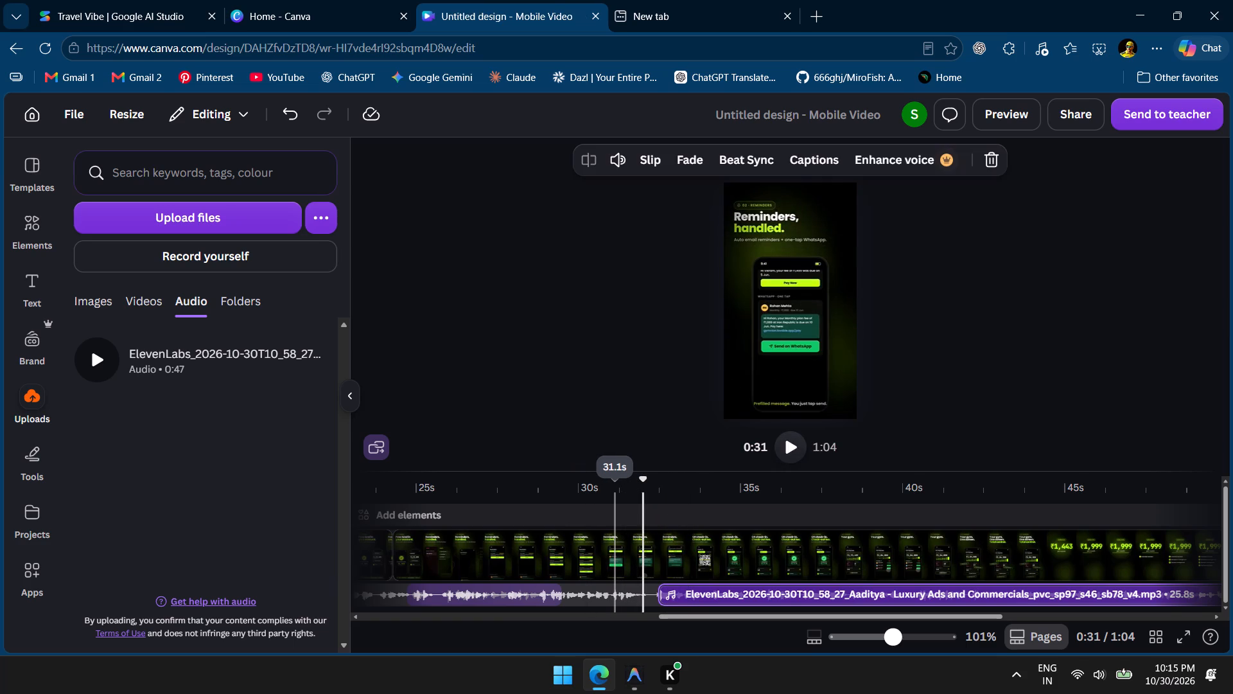
pyautogui.press('space')
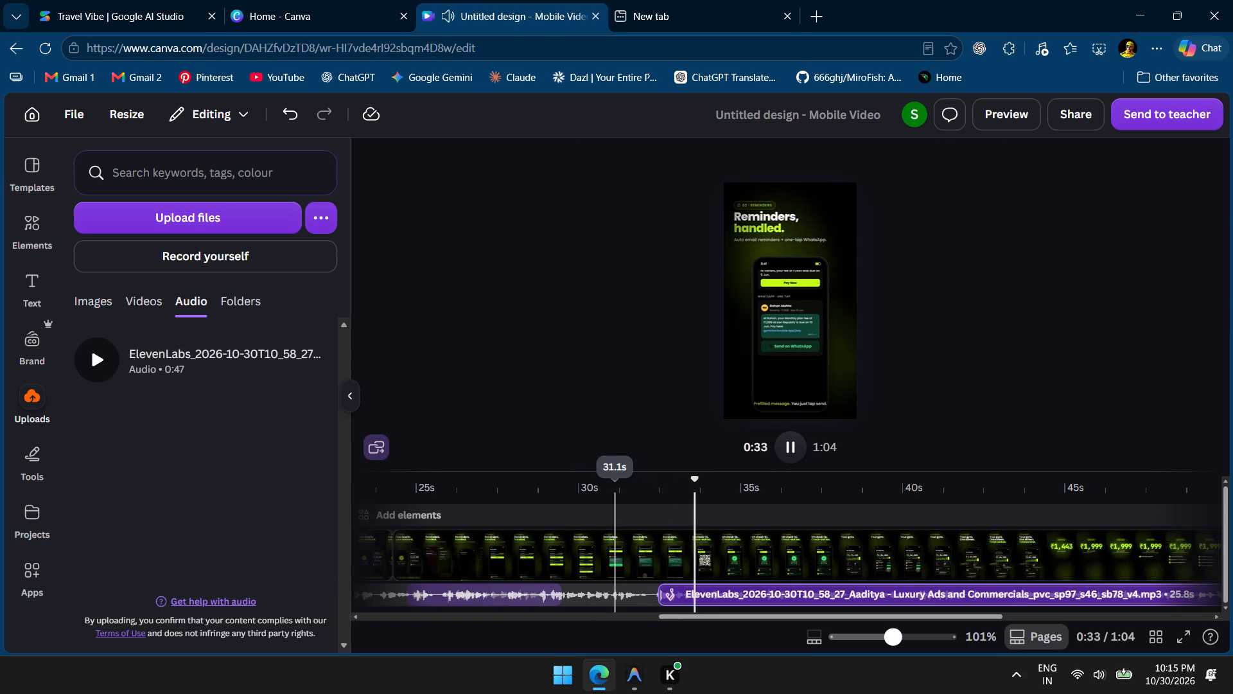
pyautogui.press('space')
pyautogui.click(636, 490)
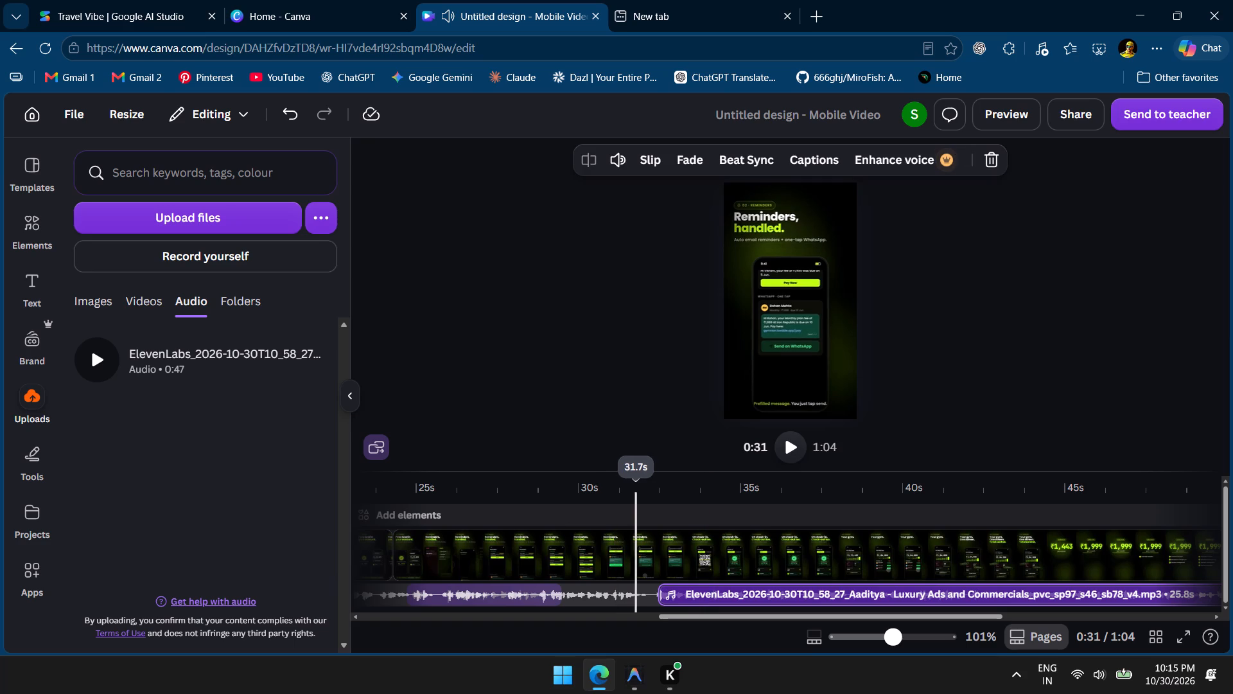
pyautogui.click(636, 490)
pyautogui.click(636, 490)
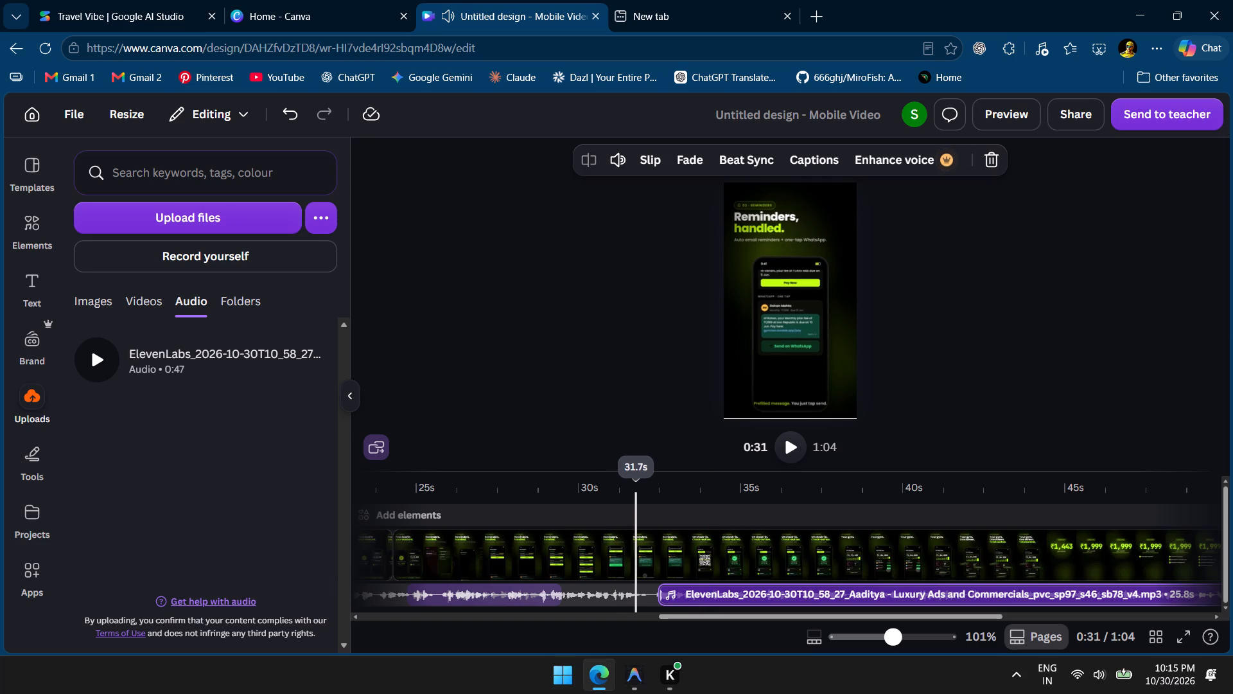